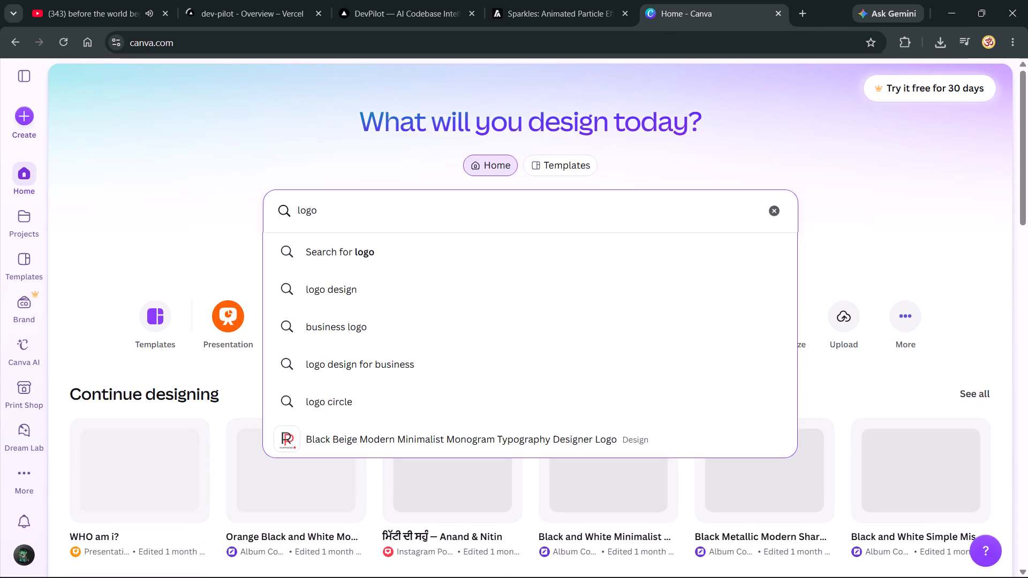
key(Return)
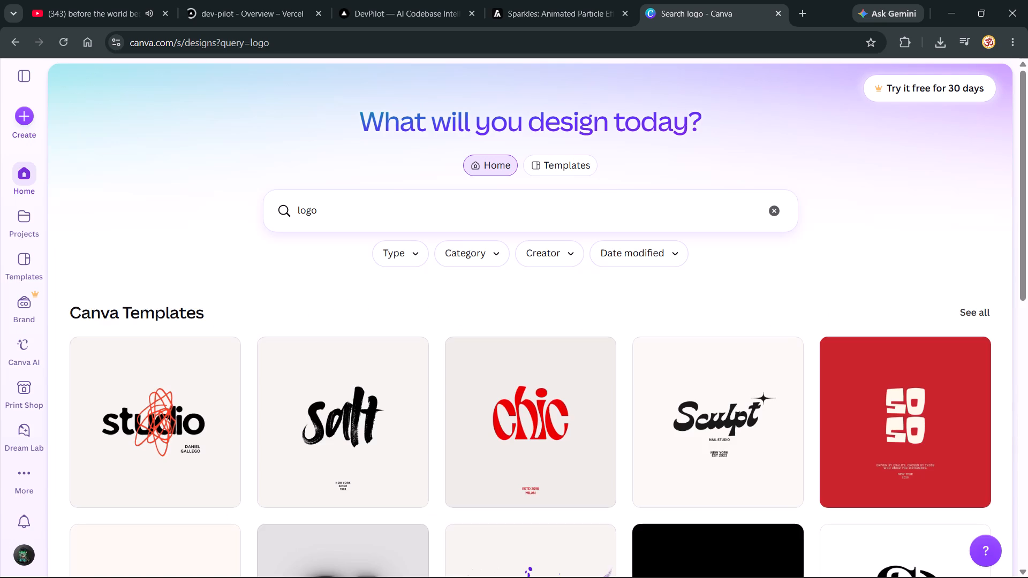
Browse the Canva logo templates for a suitable design, expanding the template results twice.
scroll(509, 199, down, 3)
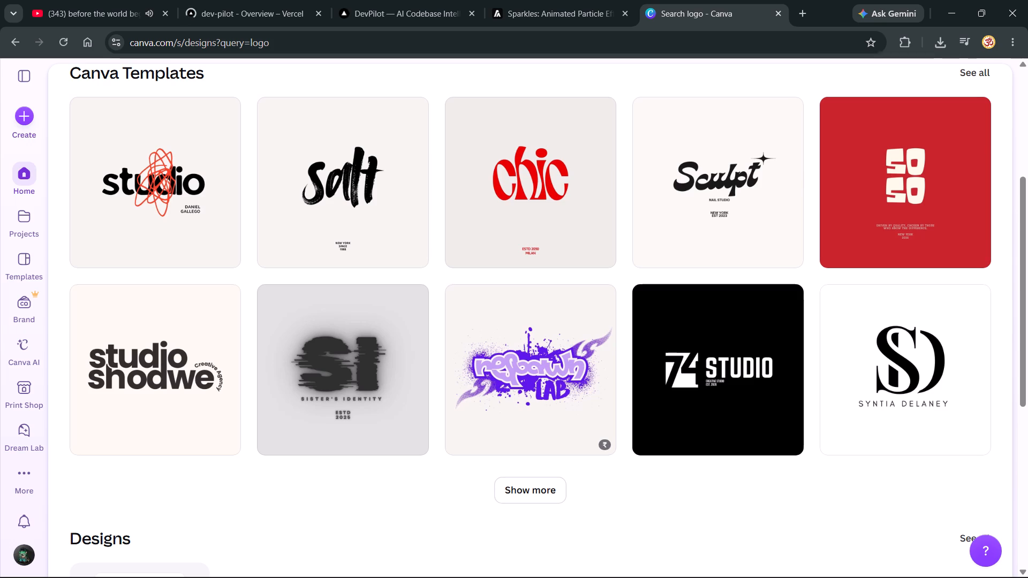
scroll(509, 199, down, 9)
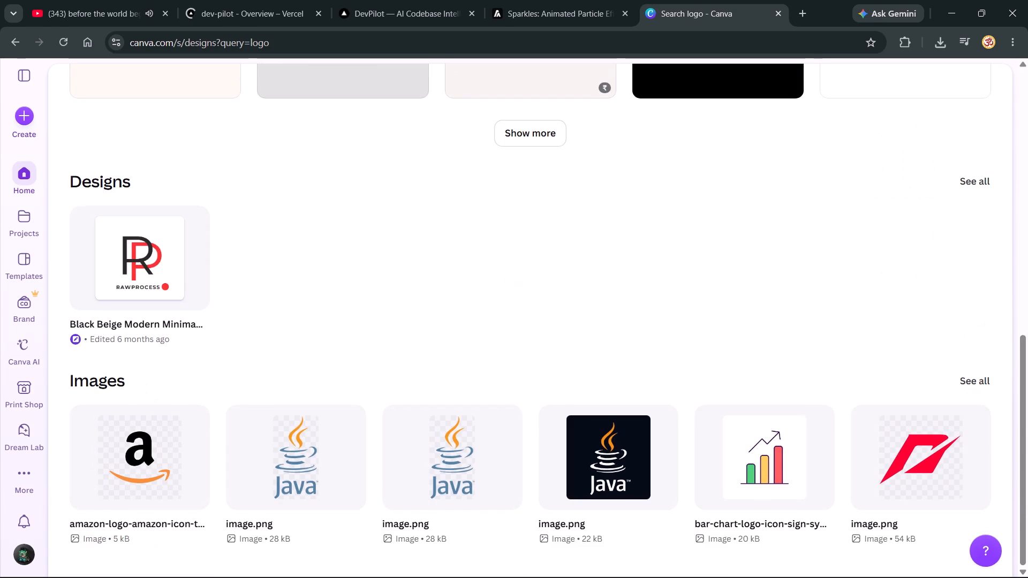
scroll(509, 199, down, 1)
scroll(505, 238, up, 6)
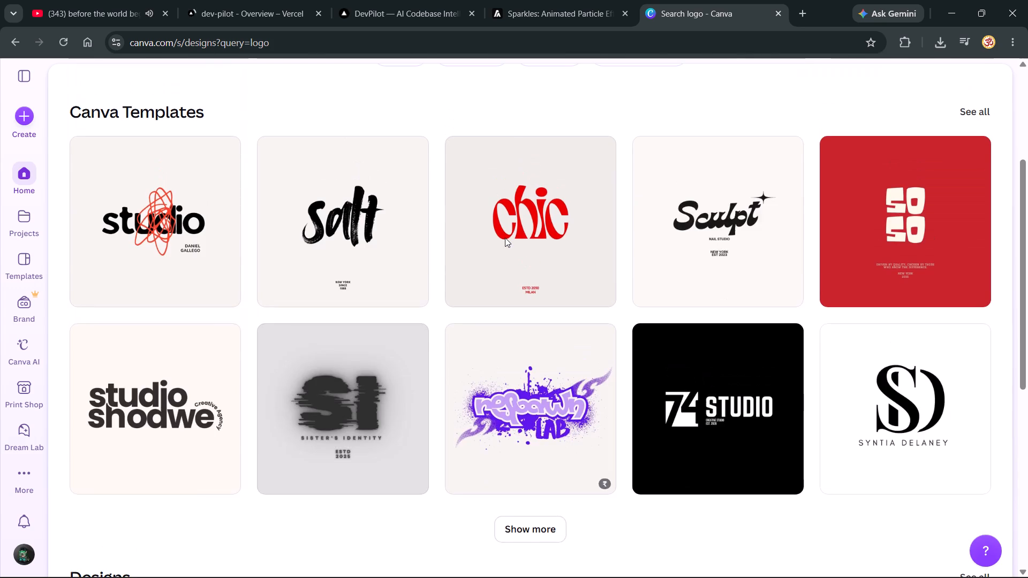
click(543, 547)
scroll(543, 547, down, 2)
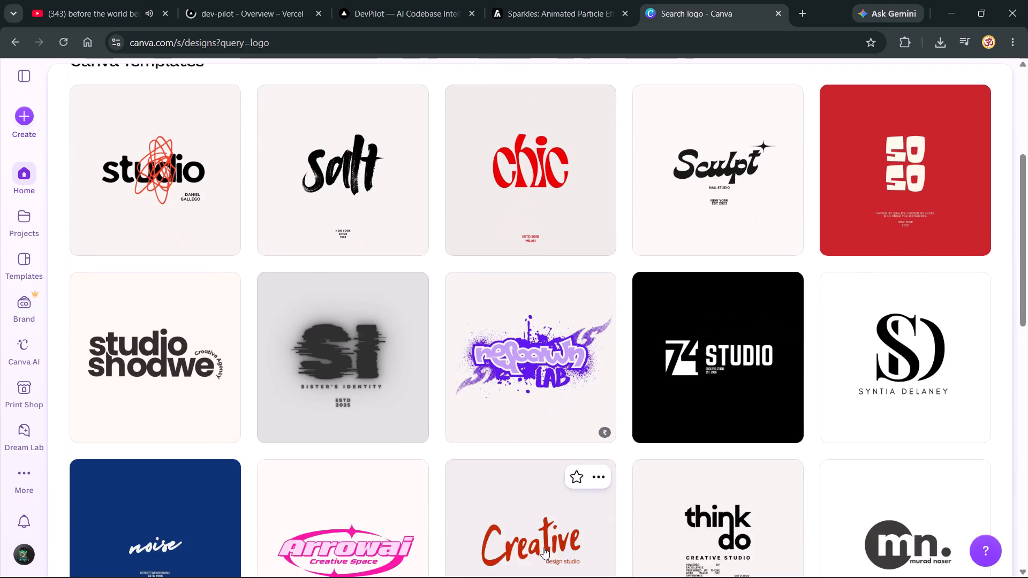
scroll(543, 547, down, 4)
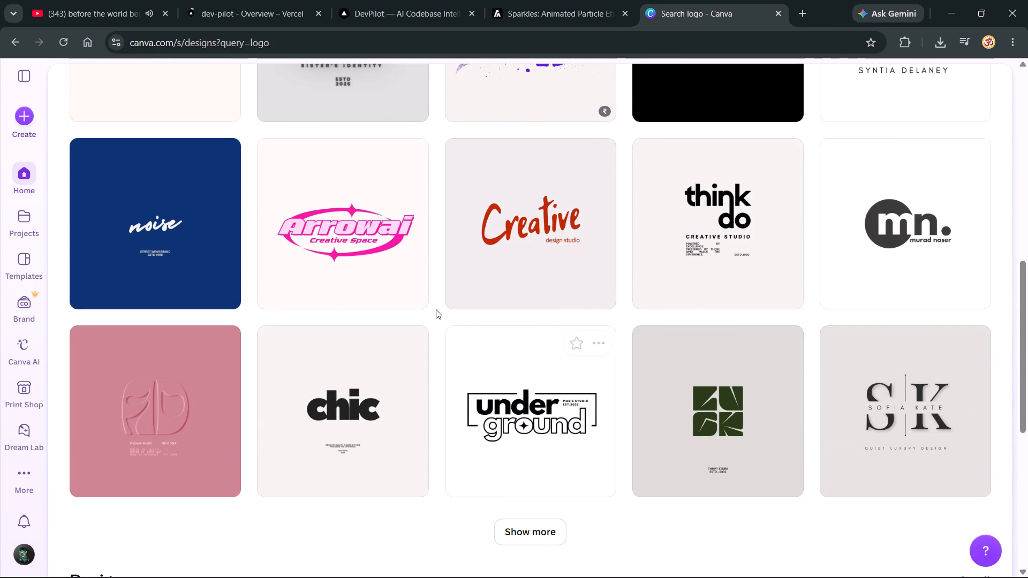
scroll(436, 309, down, 3)
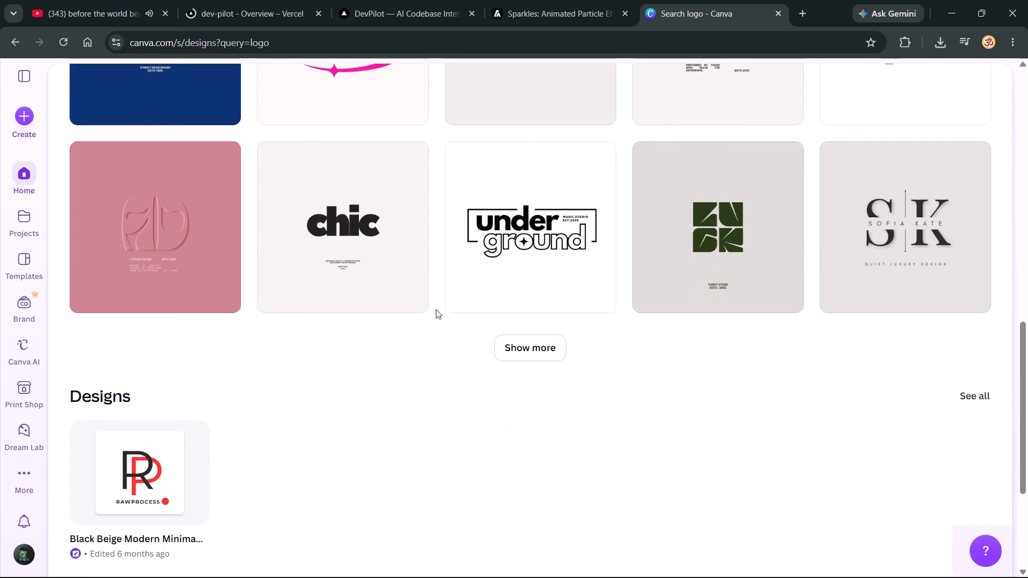
scroll(436, 309, down, 5)
scroll(436, 309, up, 4)
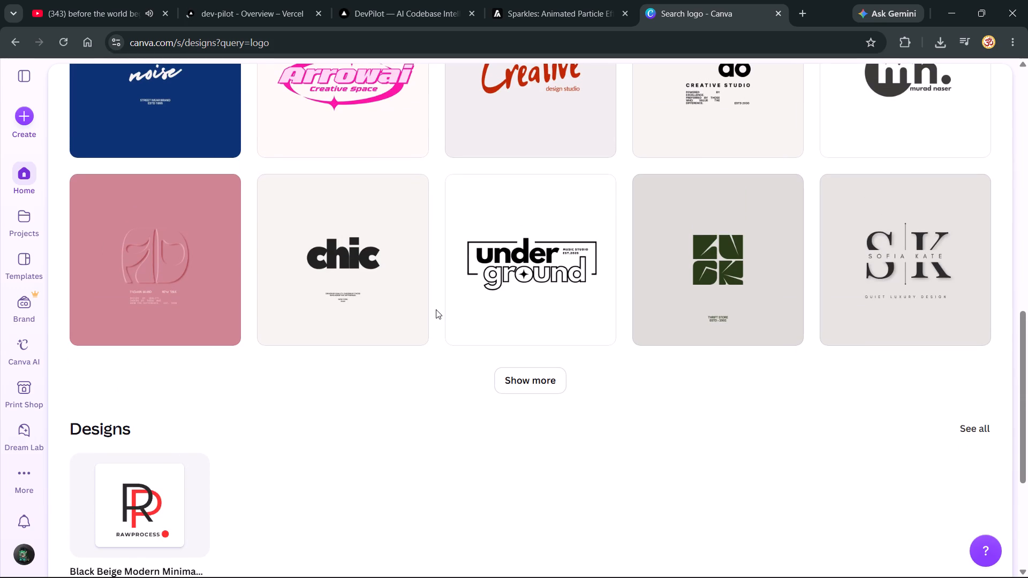
click(521, 370)
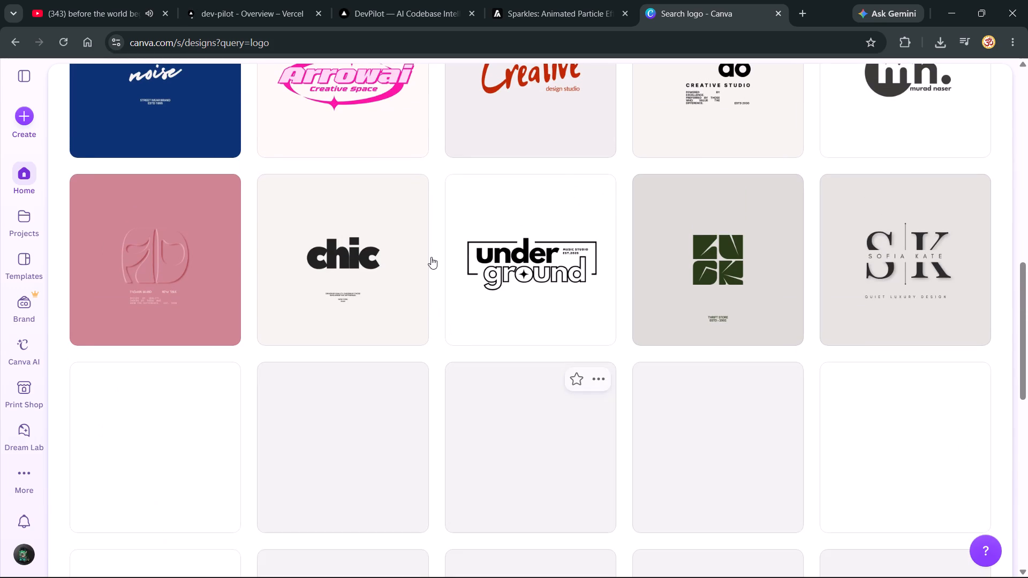
scroll(436, 277, down, 2)
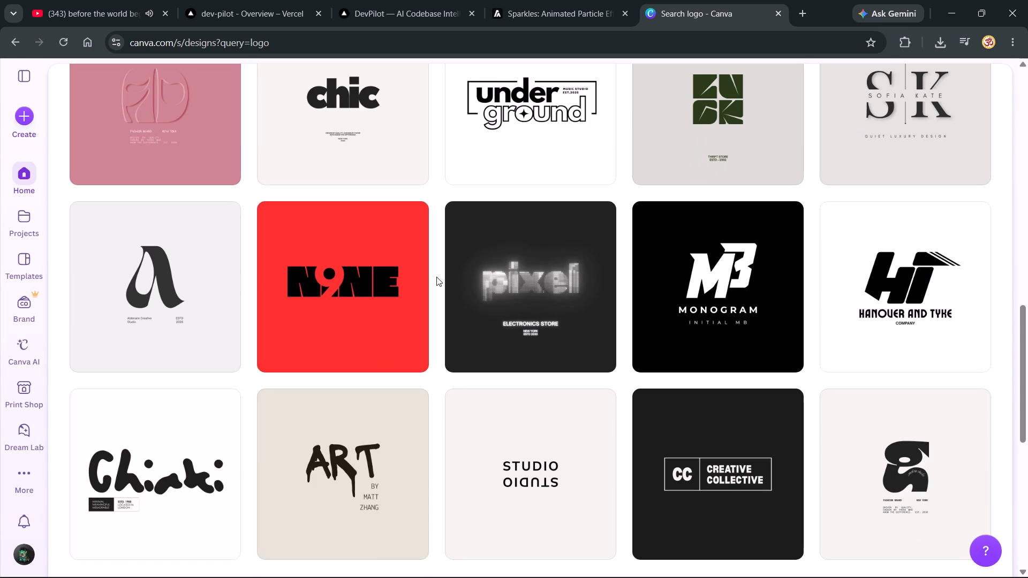
Open the Red Black Typography Nine Brand Logo template for customization.
click(334, 301)
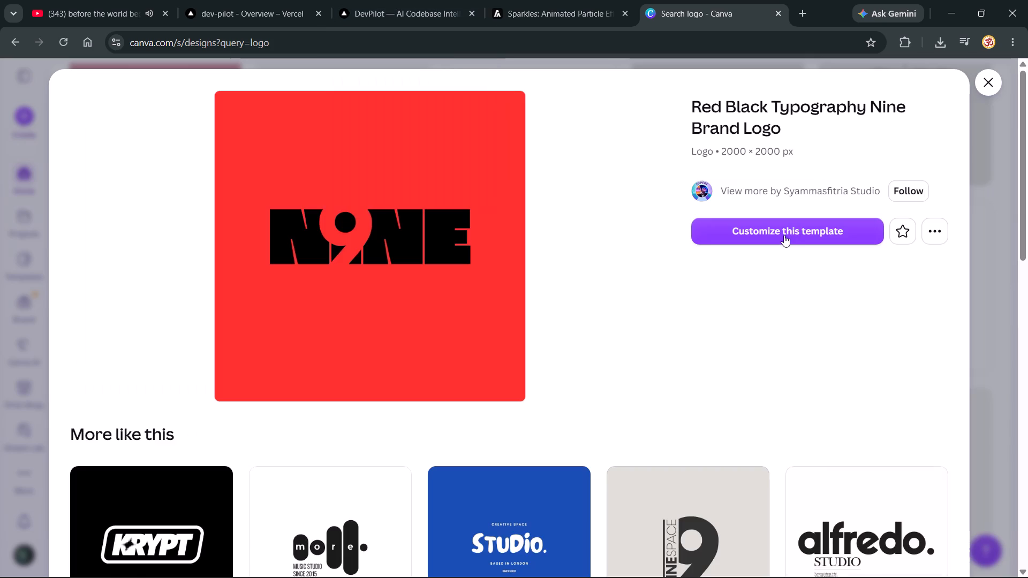
click(784, 235)
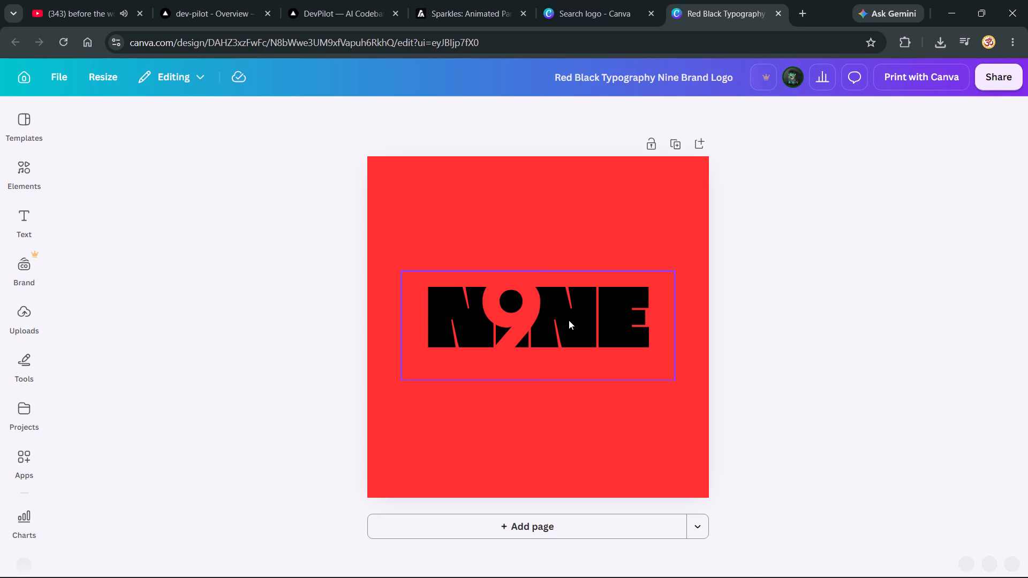
Replace the NINE text in the logo with "devpilot".
click(569, 320)
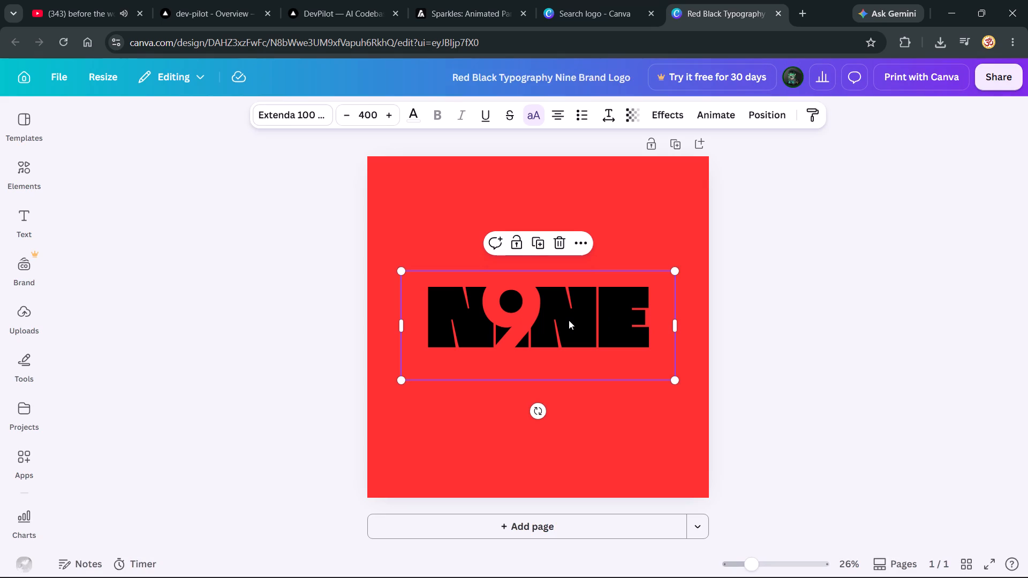
click(569, 320)
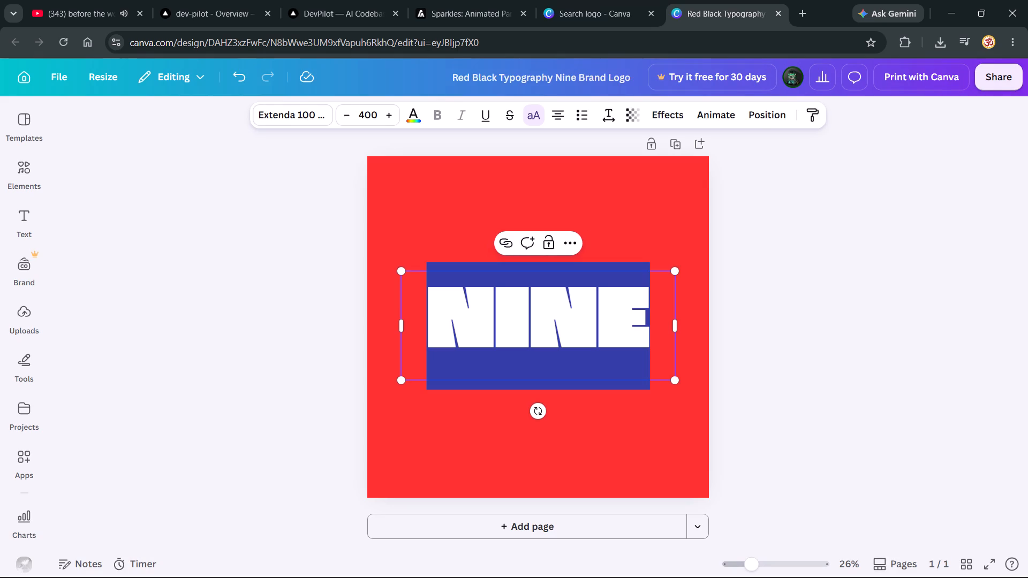
text(de)
key(v)
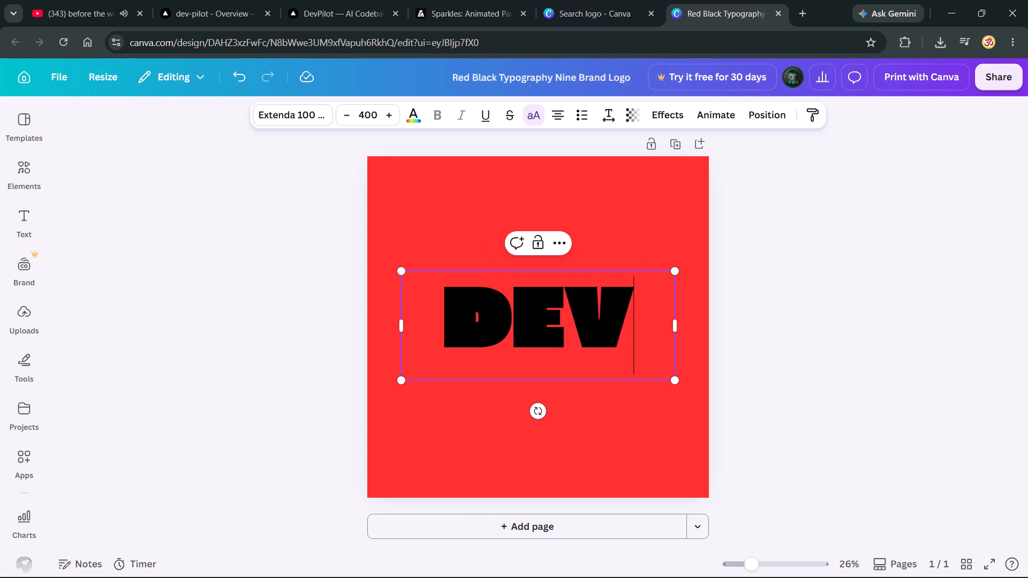
text(pilot)
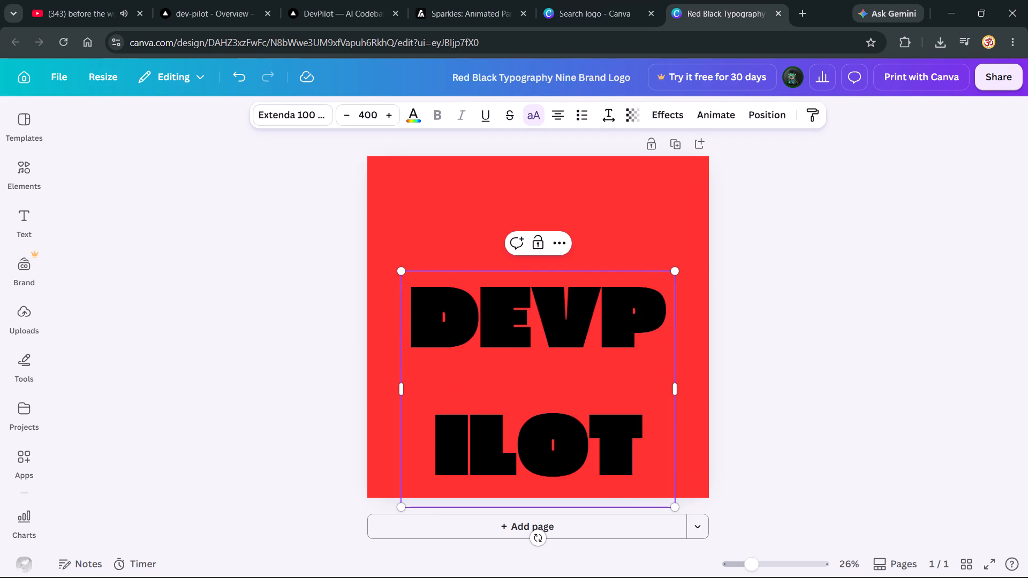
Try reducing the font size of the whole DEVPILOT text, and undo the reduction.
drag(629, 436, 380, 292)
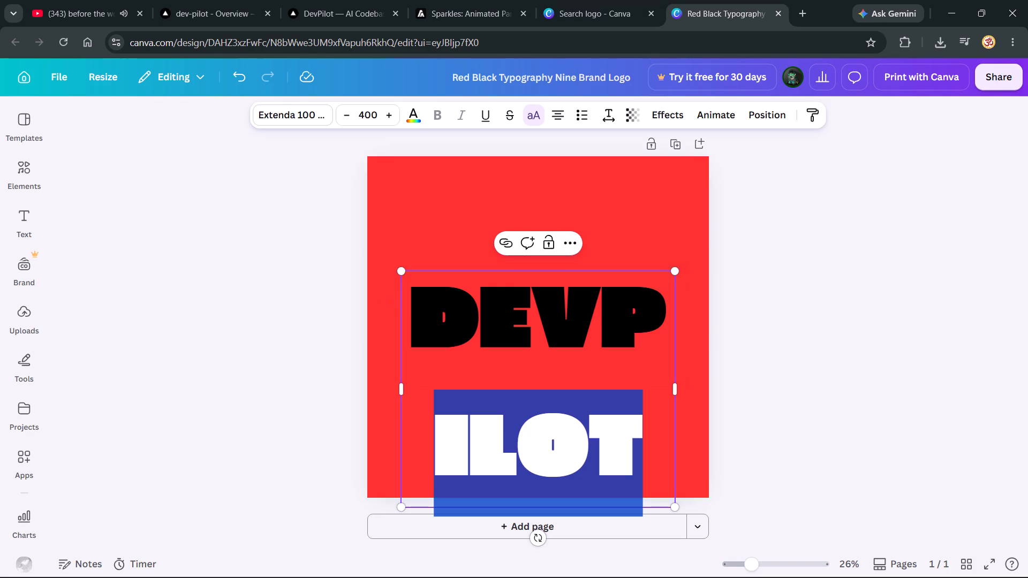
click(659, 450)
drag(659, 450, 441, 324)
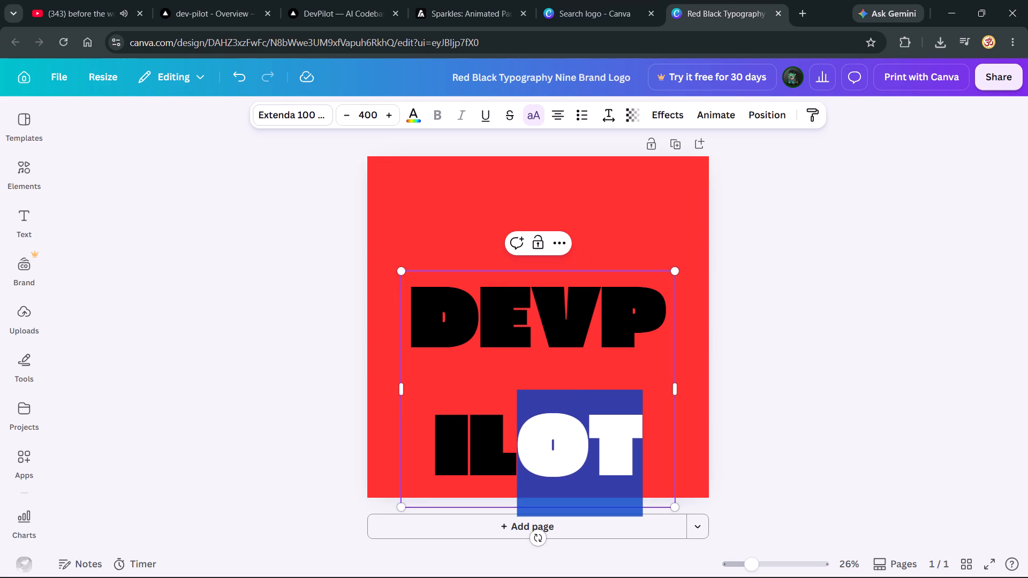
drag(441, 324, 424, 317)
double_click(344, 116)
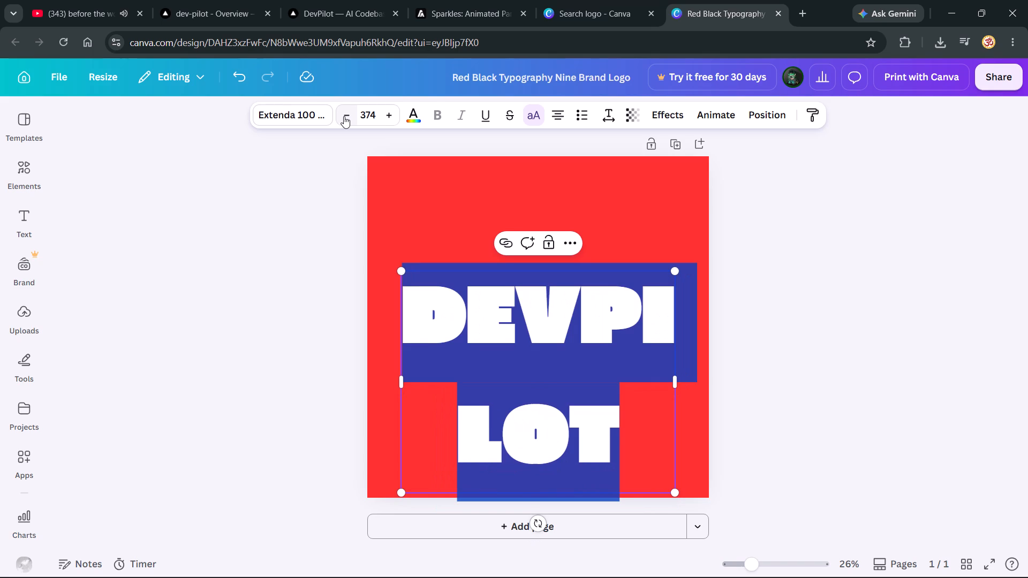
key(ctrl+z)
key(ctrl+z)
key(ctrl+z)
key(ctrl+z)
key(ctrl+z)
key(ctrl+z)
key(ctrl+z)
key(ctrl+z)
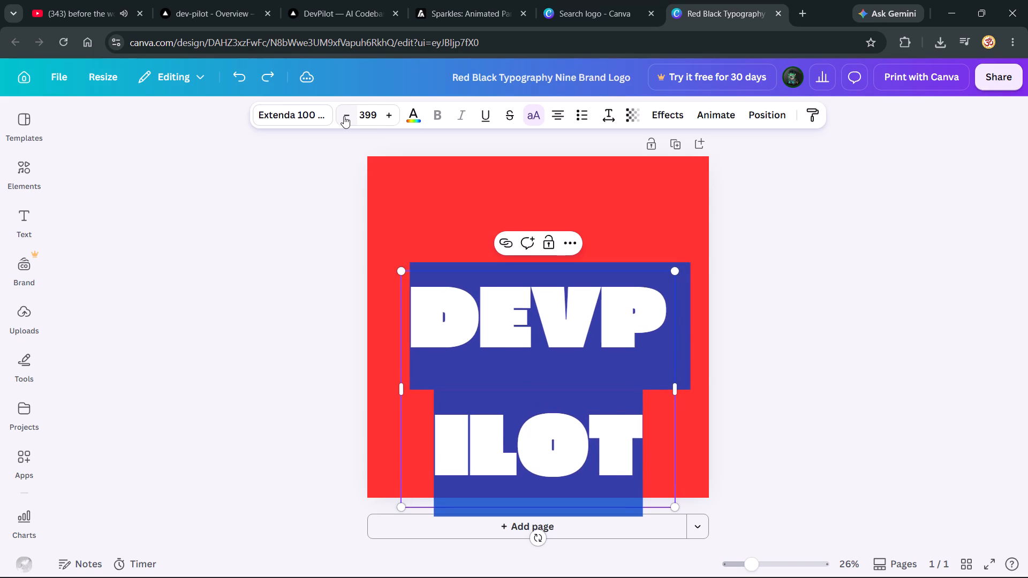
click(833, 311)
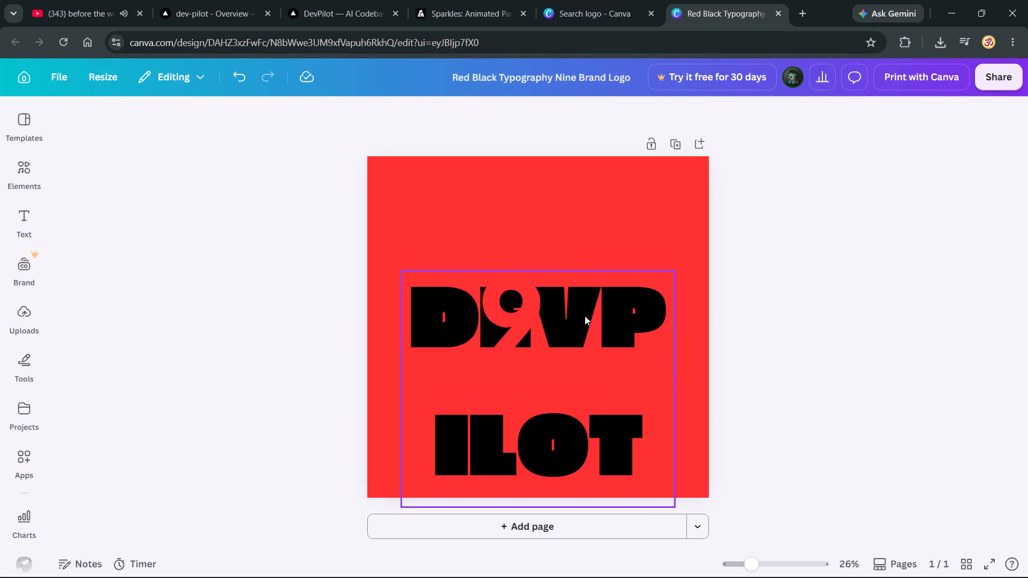
Set the font size of the DEVPILOT text to 300.
click(615, 275)
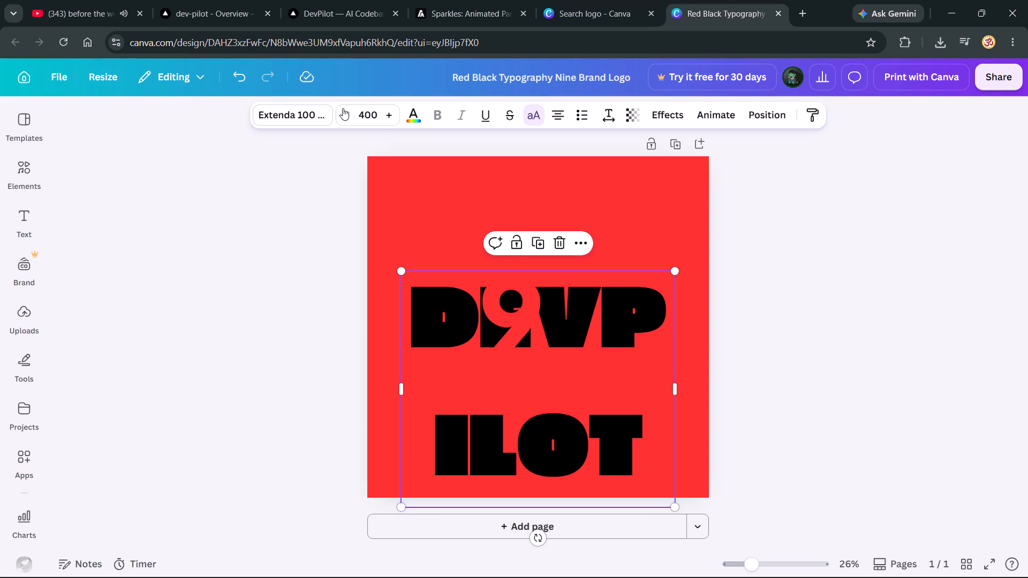
click(349, 112)
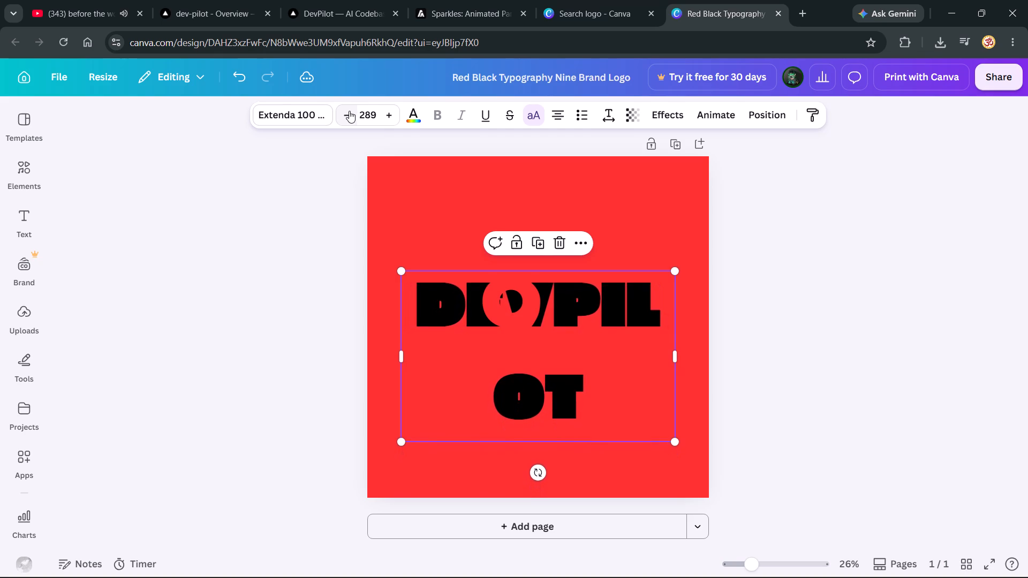
triple_click(392, 111)
triple_click(392, 111)
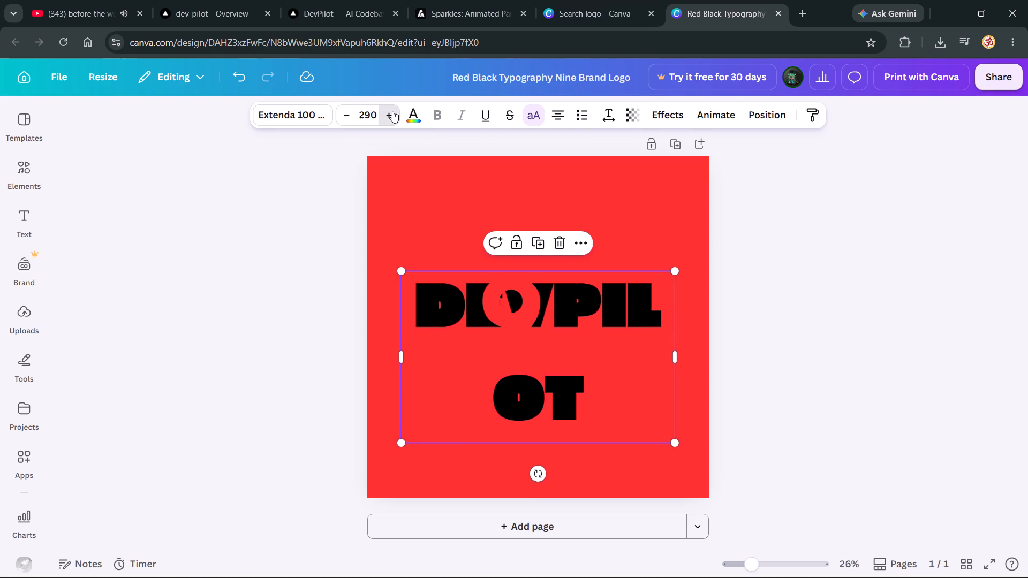
triple_click(392, 111)
triple_click(392, 111)
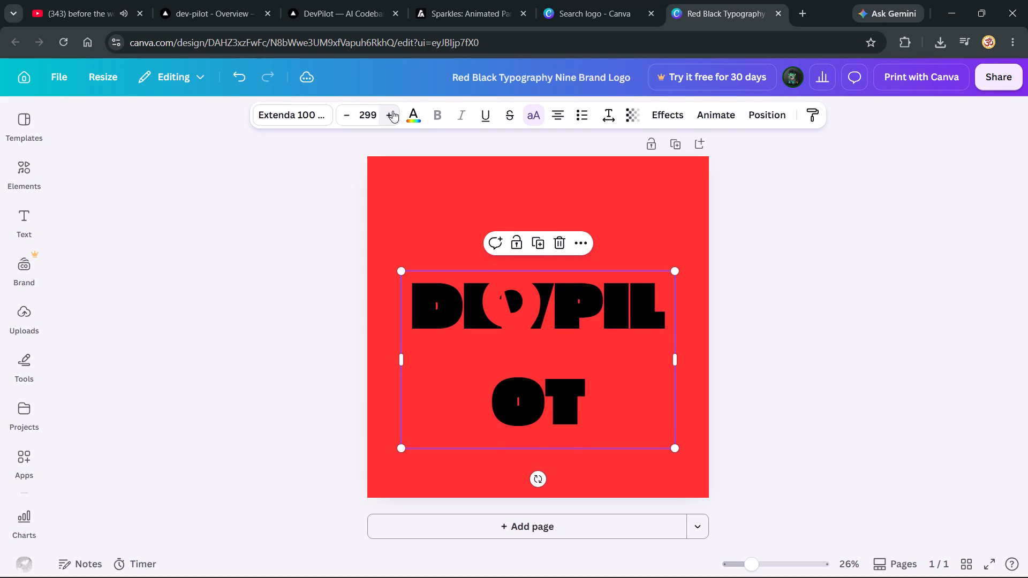
click(392, 111)
Widen the DEVPILOT text box until the whole word fits on a single line.
click(674, 358)
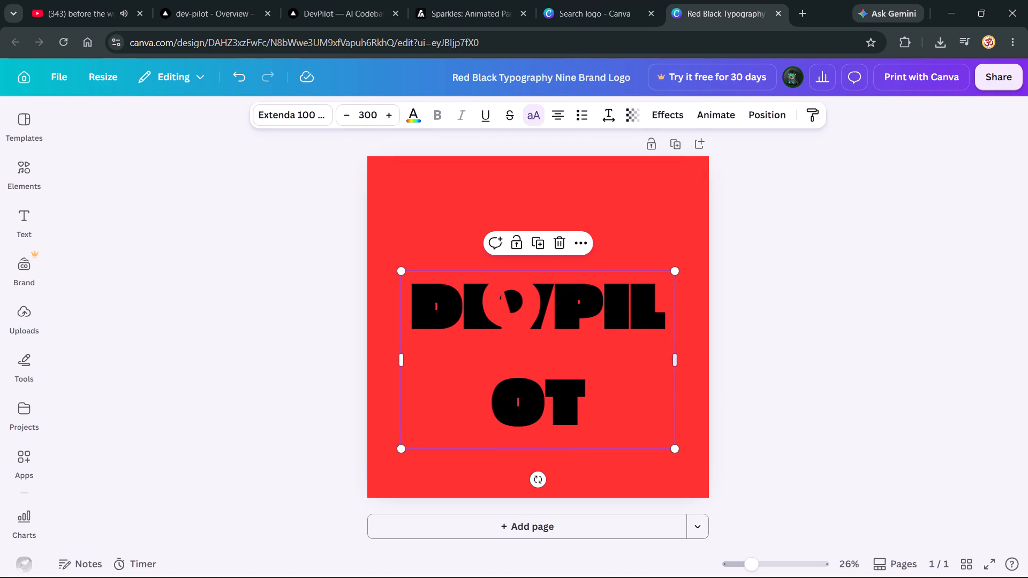
drag(677, 359, 740, 362)
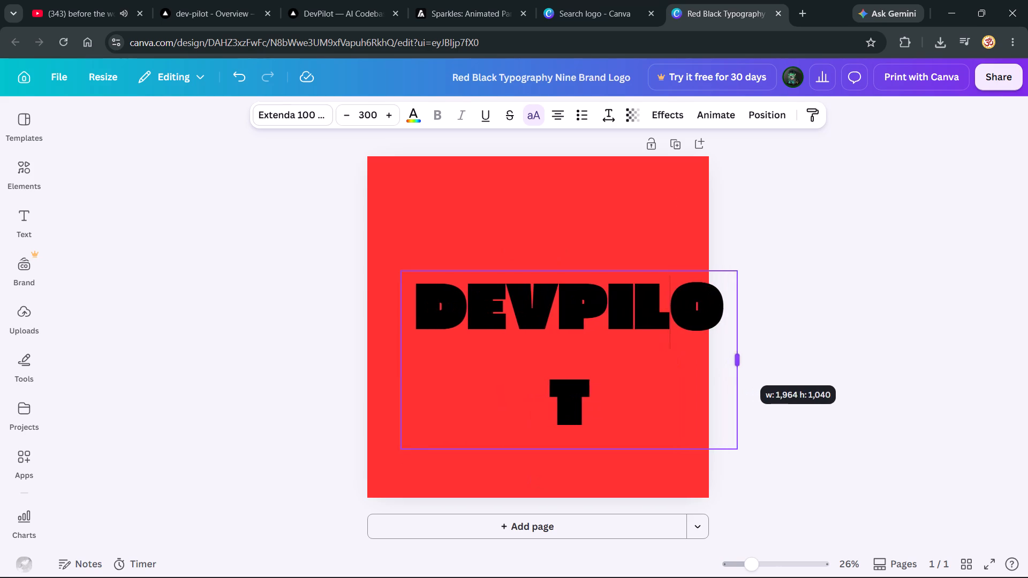
drag(740, 362, 780, 362)
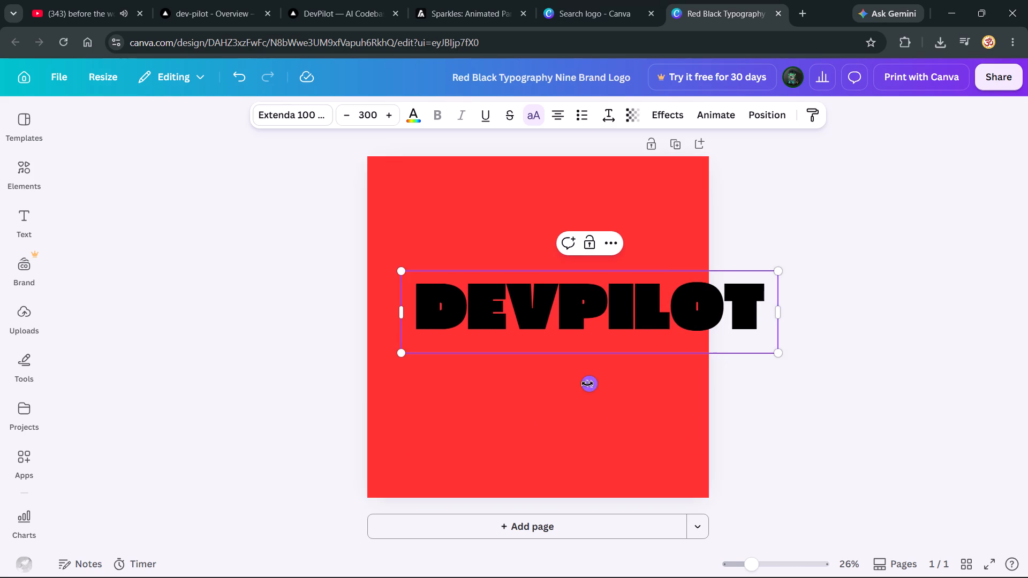
Rotate the DEVPILOT text into a diagonal rising from lower left to upper right, and centre it on the red page.
drag(588, 384, 608, 329)
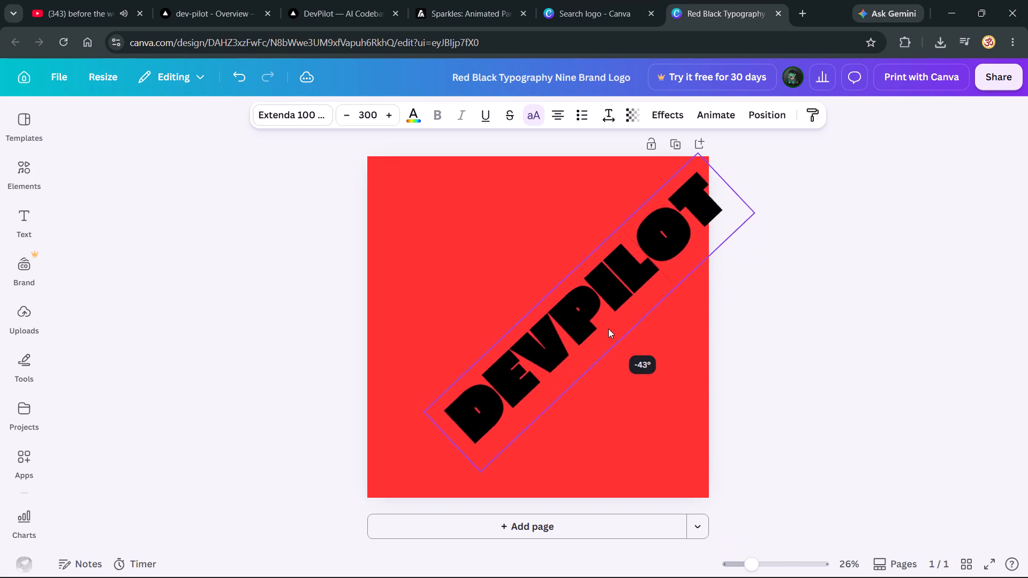
drag(608, 329, 611, 331)
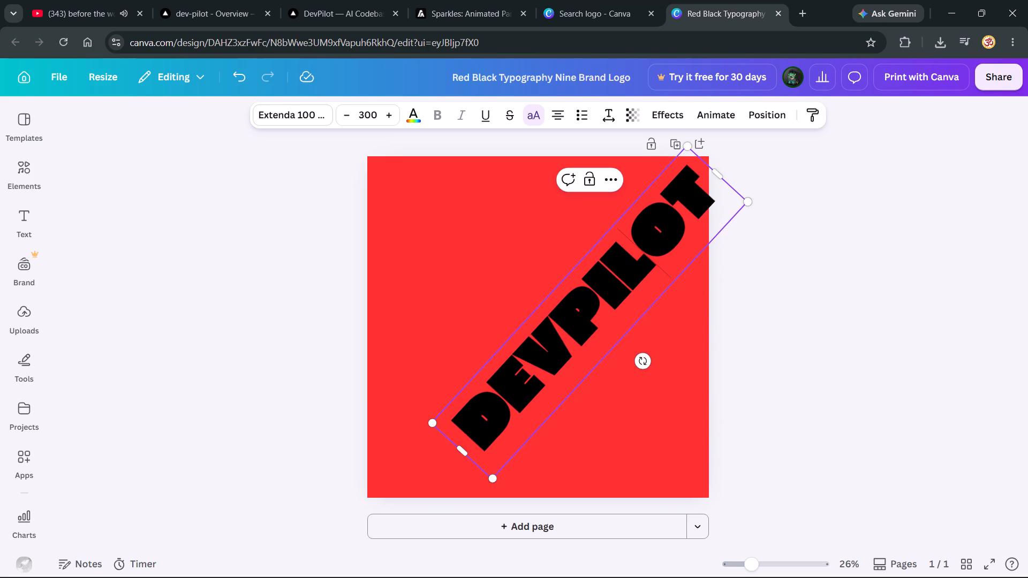
drag(574, 265, 508, 278)
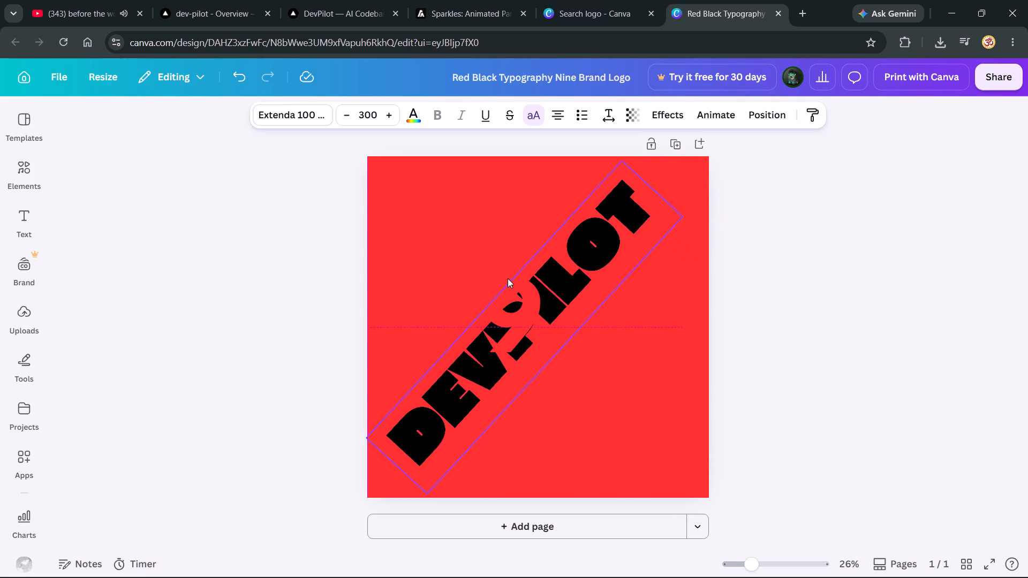
drag(508, 278, 527, 277)
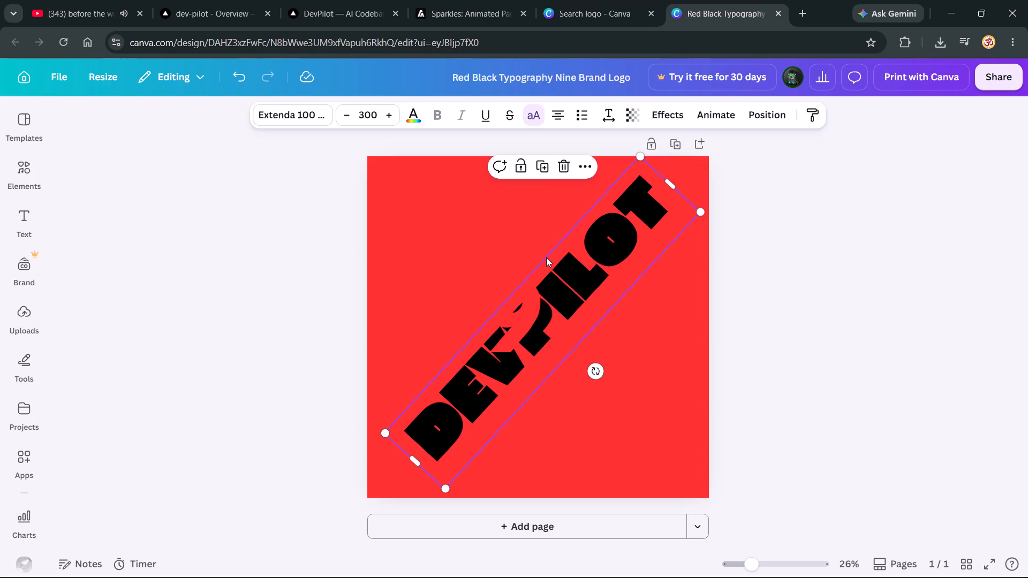
click(595, 373)
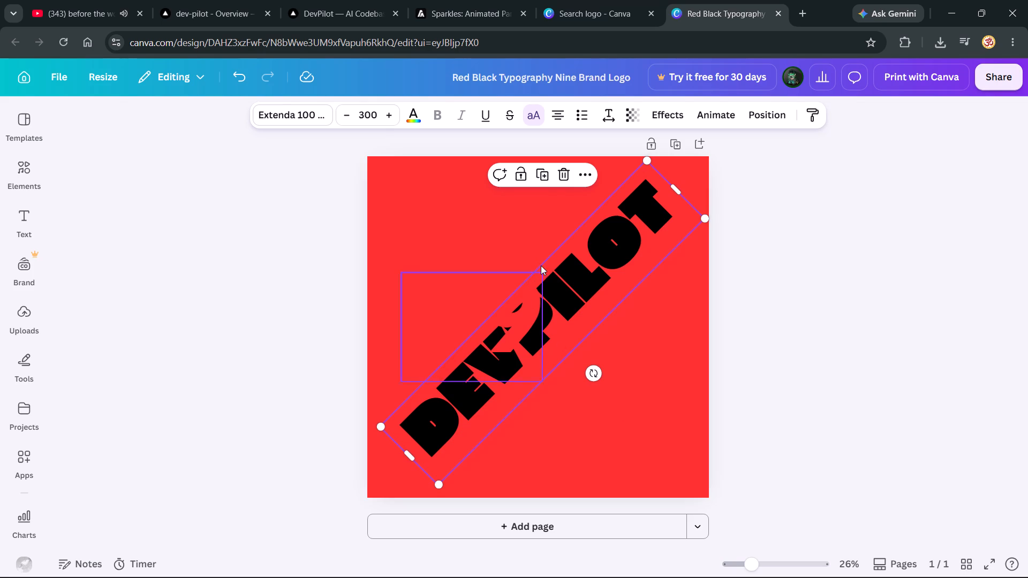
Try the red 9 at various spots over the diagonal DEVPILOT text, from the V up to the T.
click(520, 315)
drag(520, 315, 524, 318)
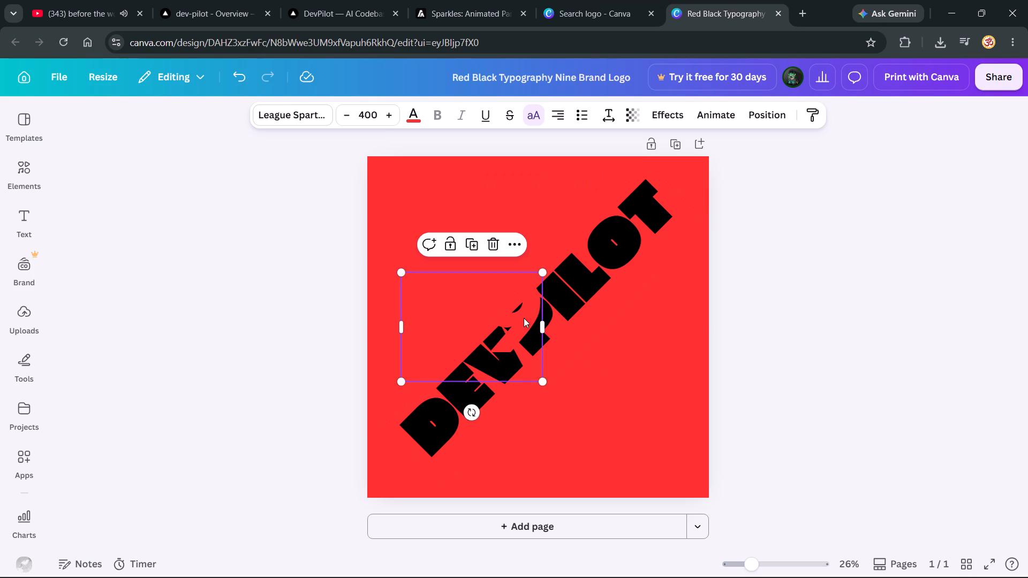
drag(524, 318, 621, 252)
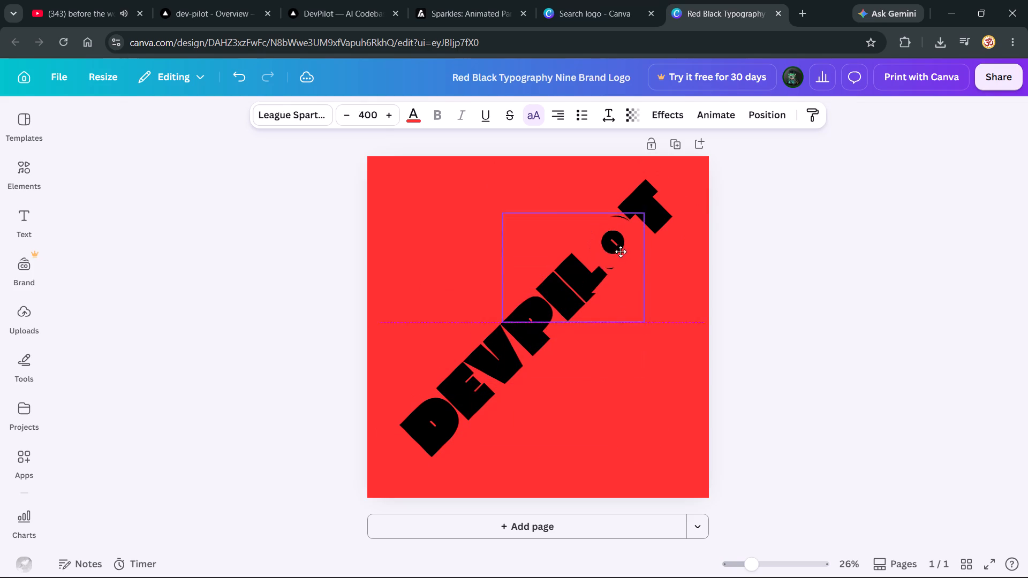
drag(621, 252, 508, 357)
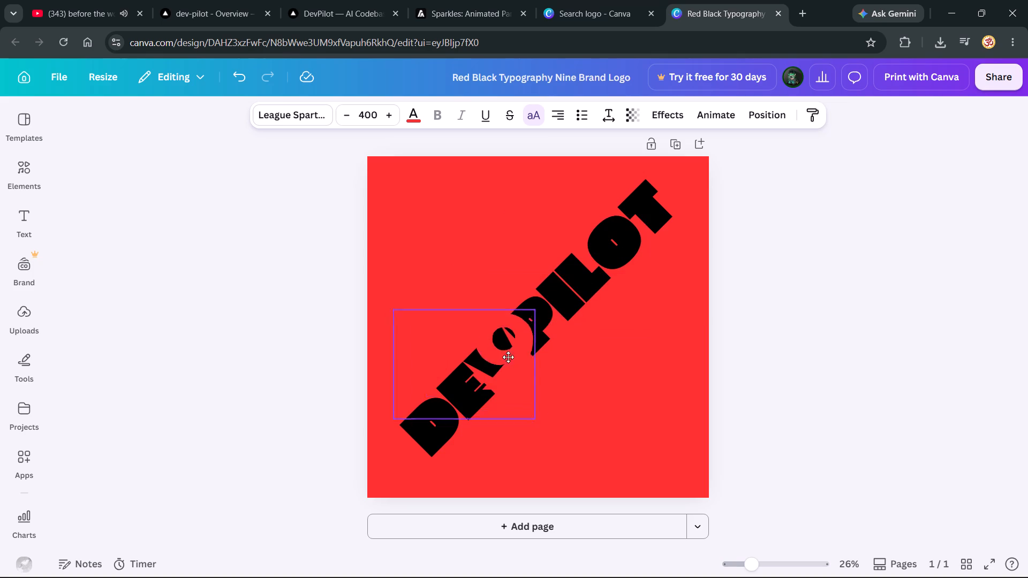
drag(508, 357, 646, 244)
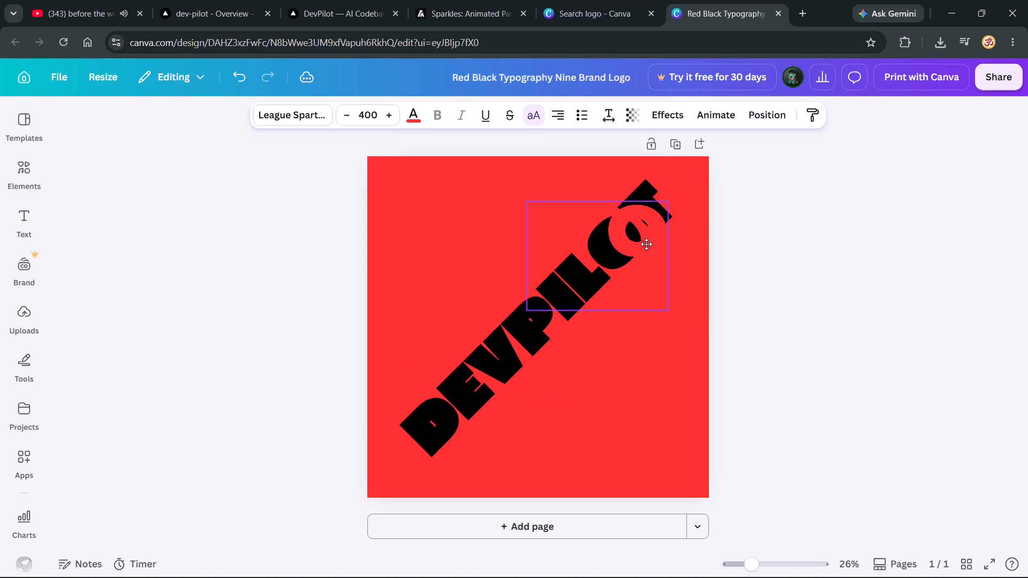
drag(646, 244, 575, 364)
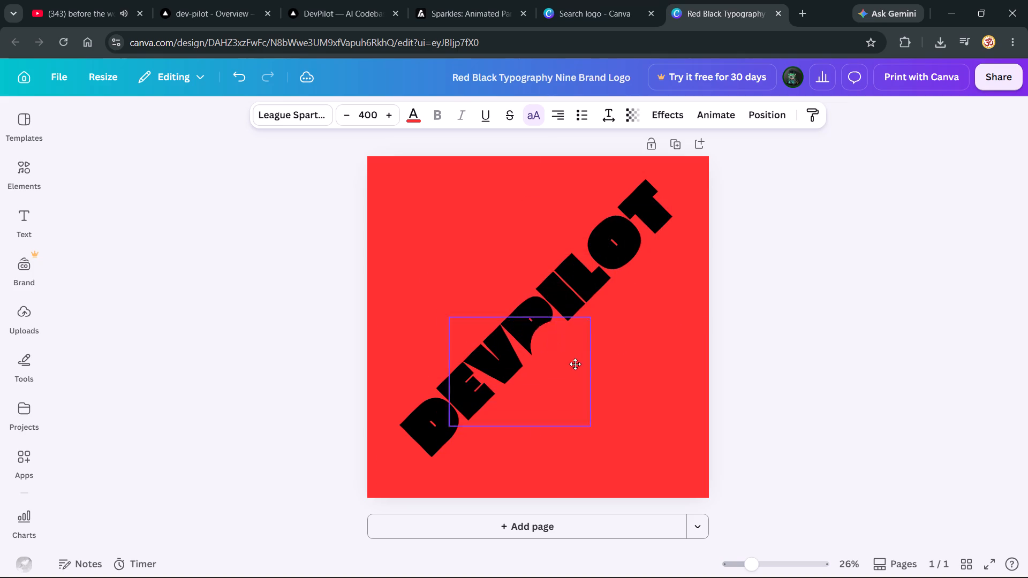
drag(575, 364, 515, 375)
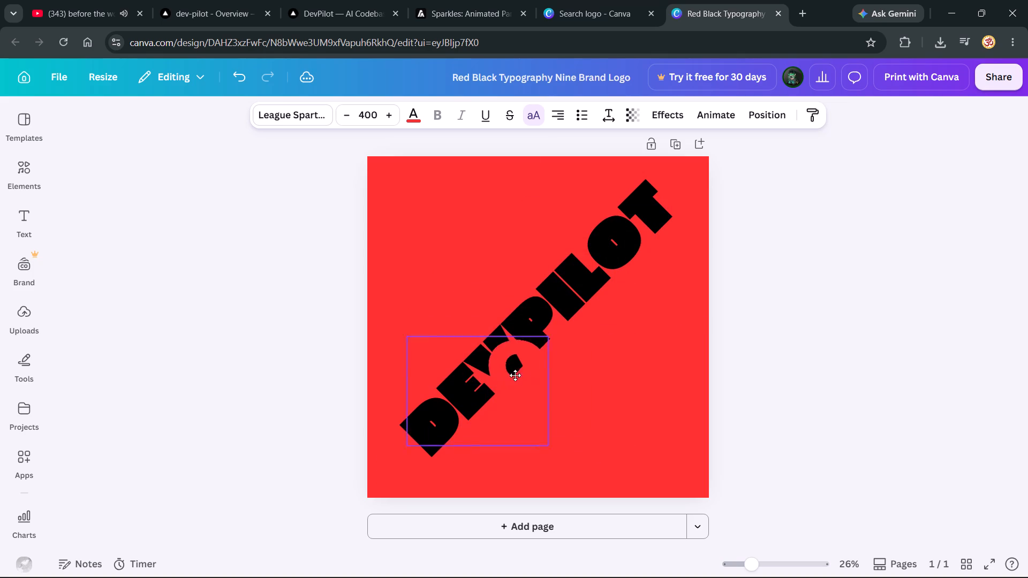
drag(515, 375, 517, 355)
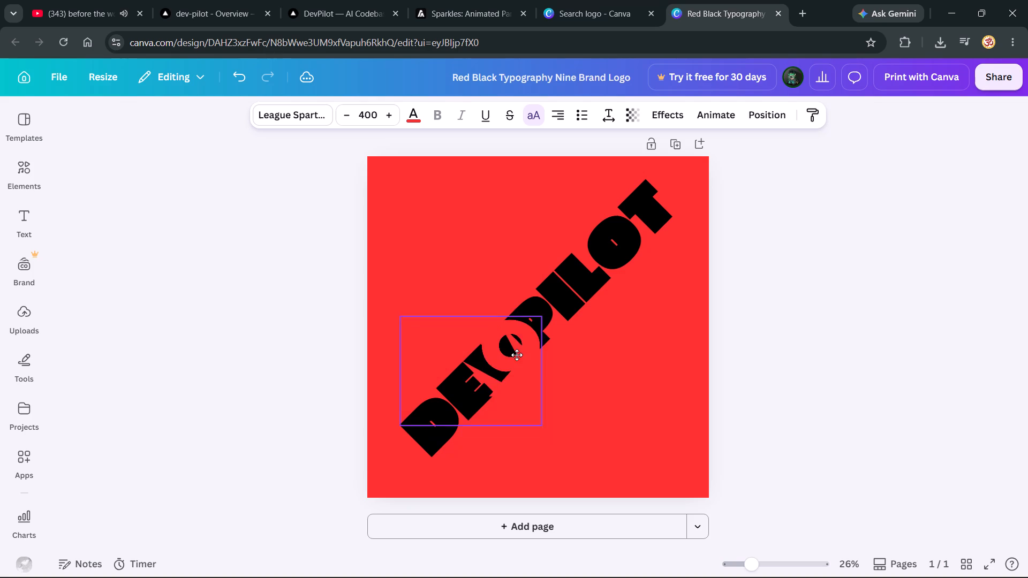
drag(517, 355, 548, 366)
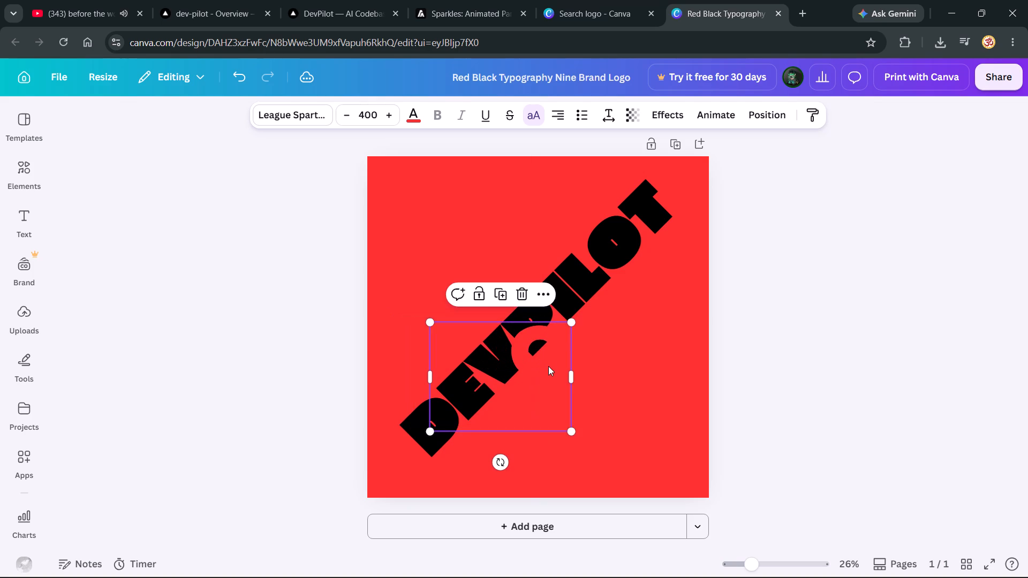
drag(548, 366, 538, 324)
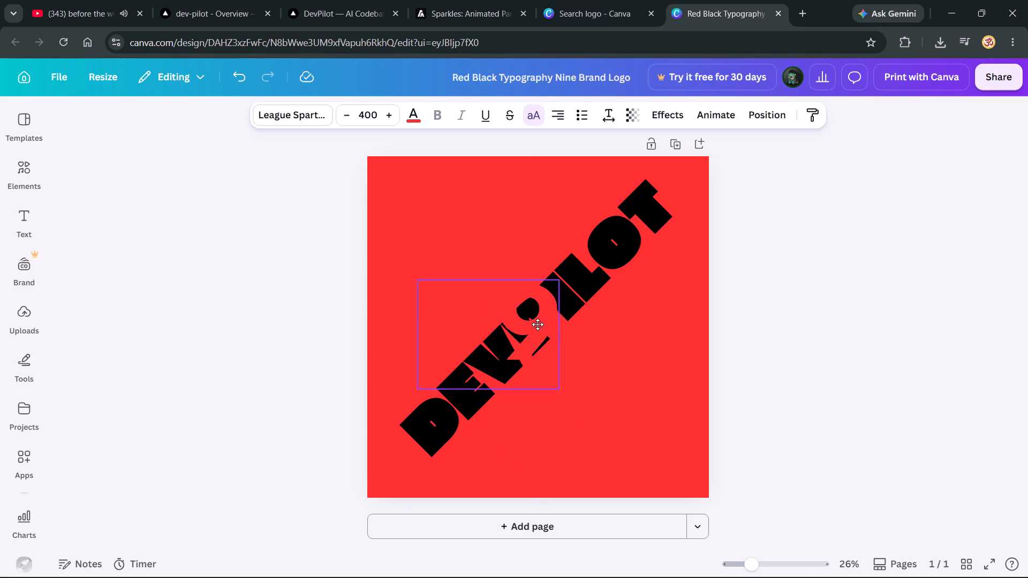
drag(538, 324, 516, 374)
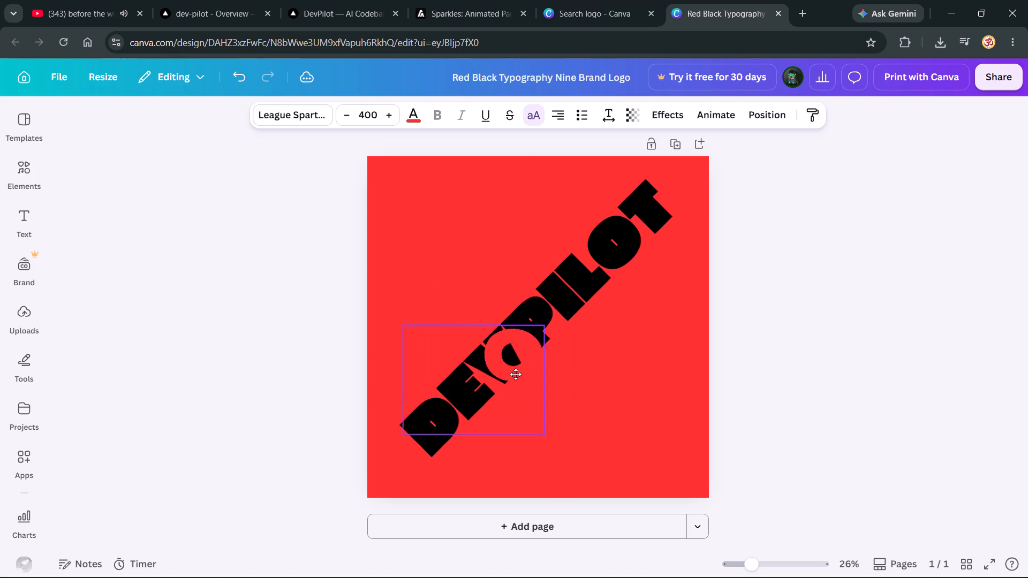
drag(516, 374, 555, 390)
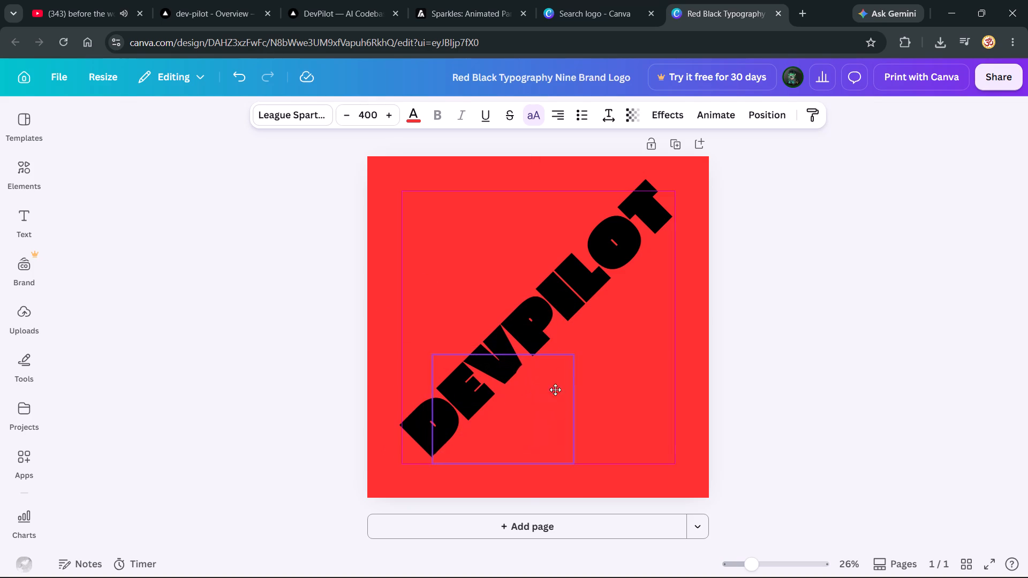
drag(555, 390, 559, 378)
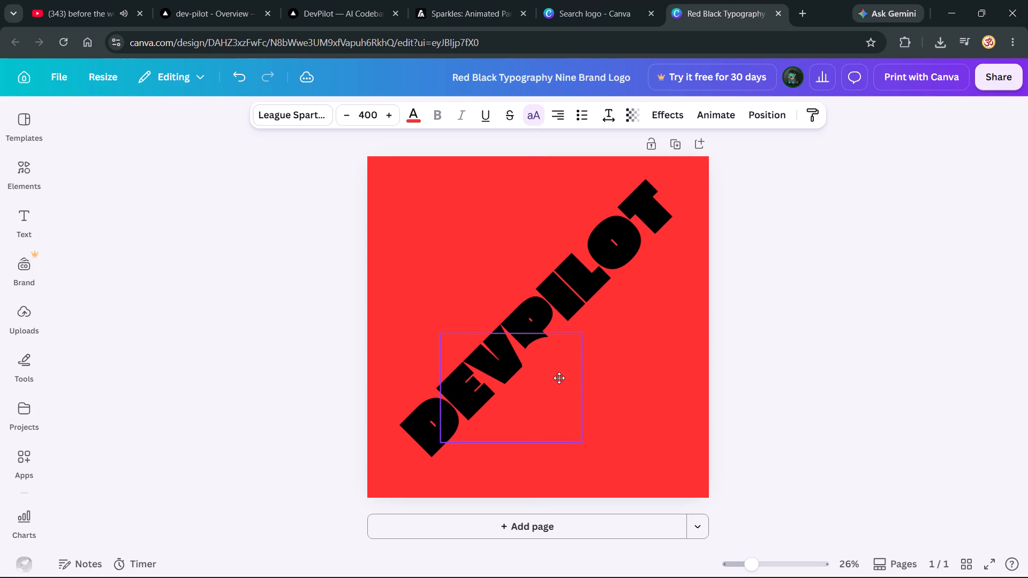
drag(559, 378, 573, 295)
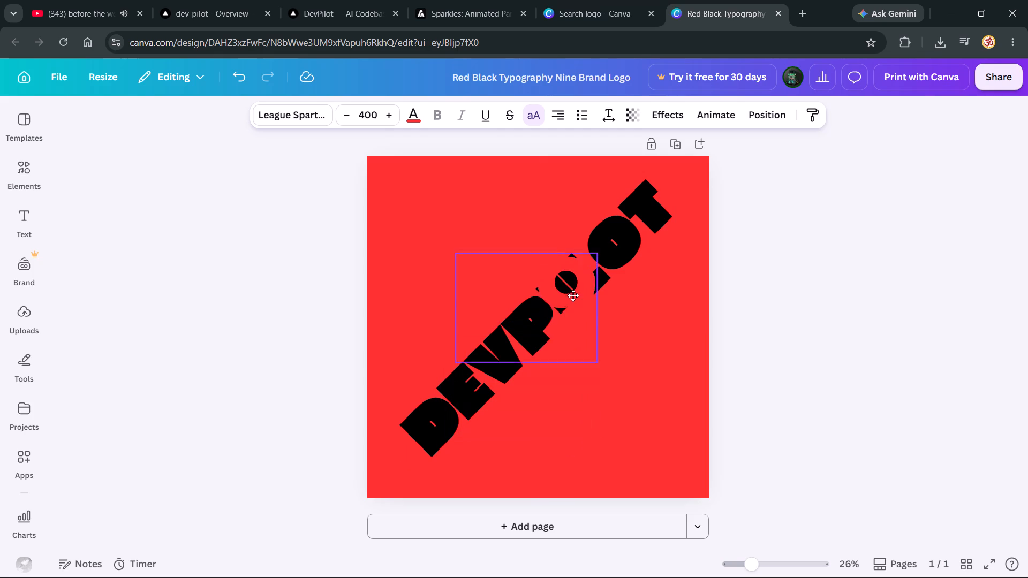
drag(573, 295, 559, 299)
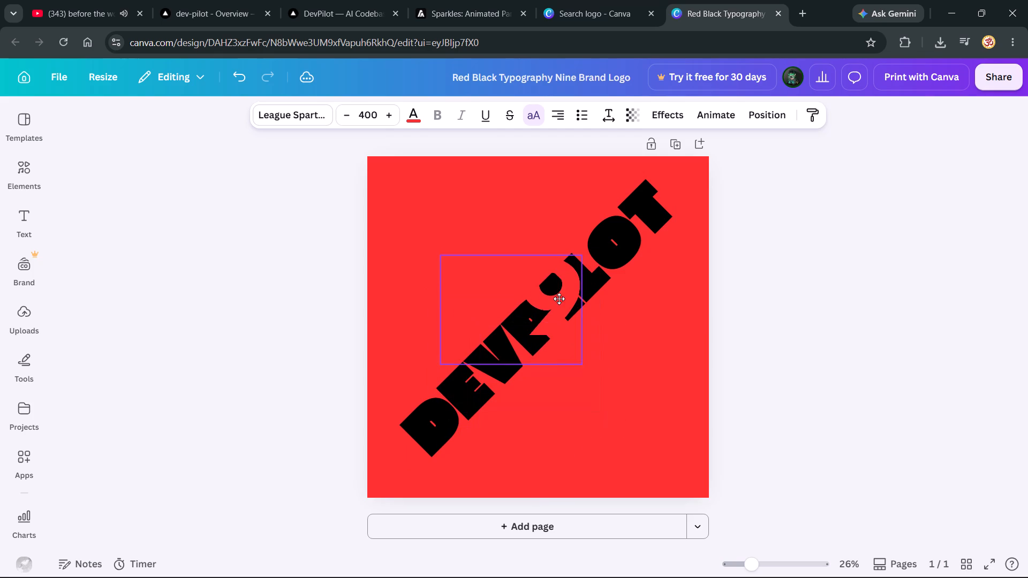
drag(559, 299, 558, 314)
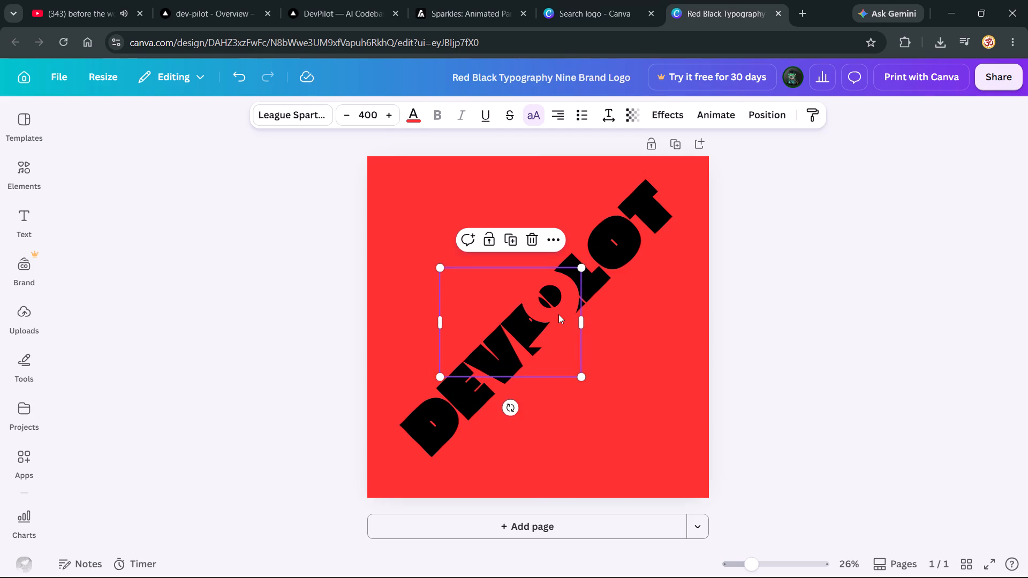
Replace the red 9 with the letter O.
click(558, 314)
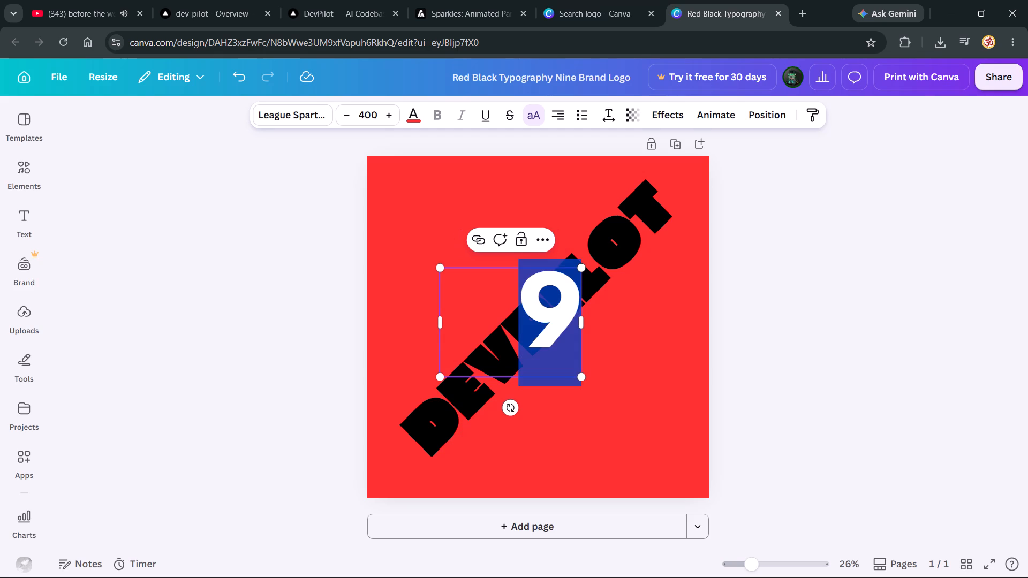
key(BackSpace)
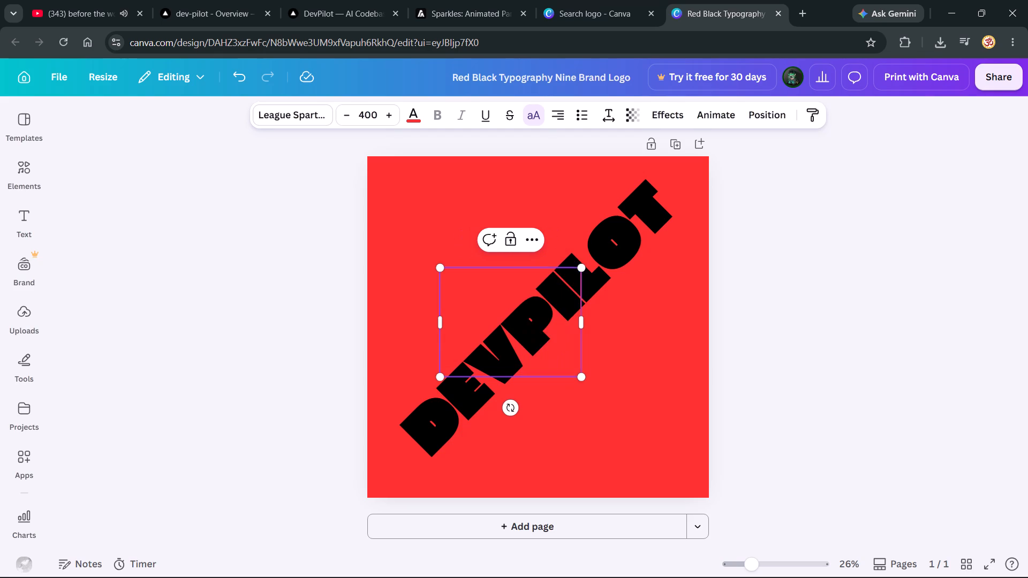
key(o)
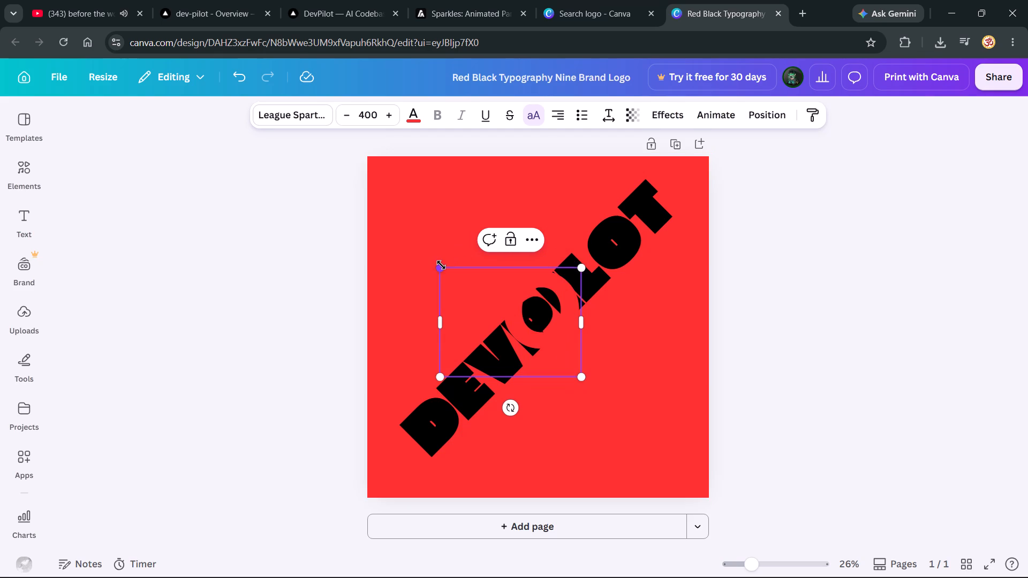
Scale the red O down to font size 269 and narrow its text box to fit closely around the letter.
drag(441, 265, 500, 303)
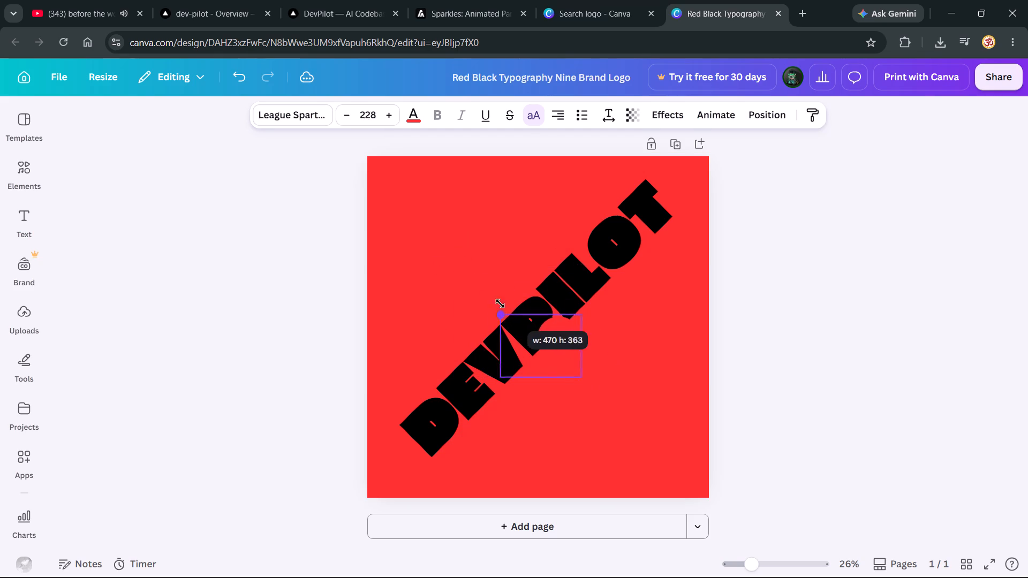
drag(500, 303, 489, 298)
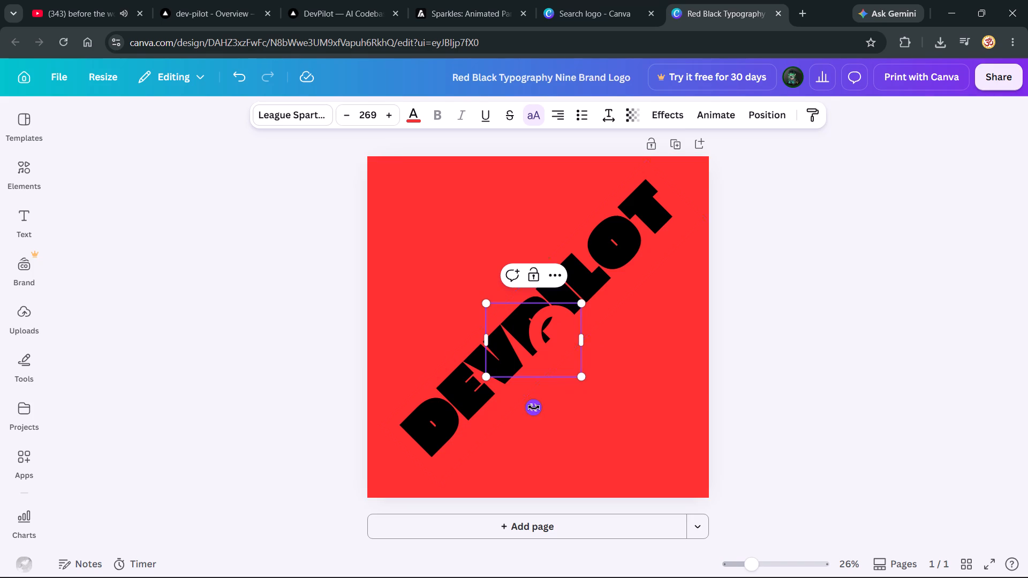
click(525, 334)
key(BackSpace)
drag(486, 338, 520, 341)
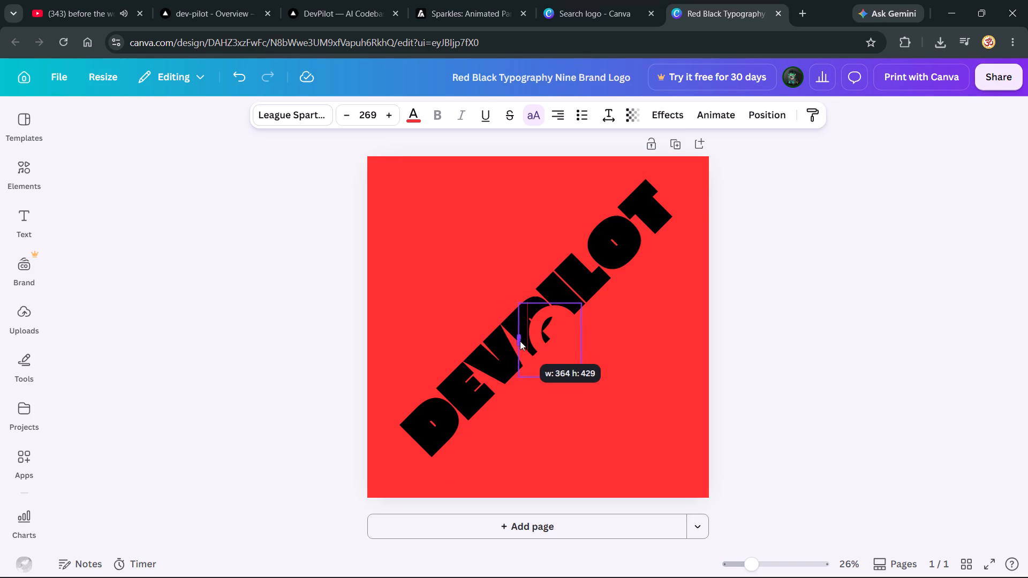
drag(520, 341, 522, 341)
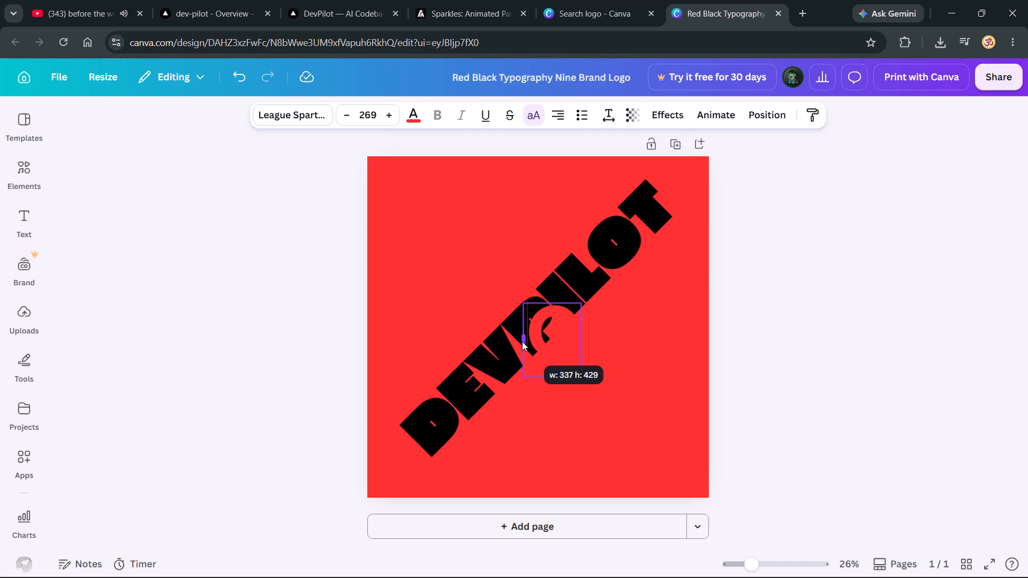
drag(522, 341, 525, 342)
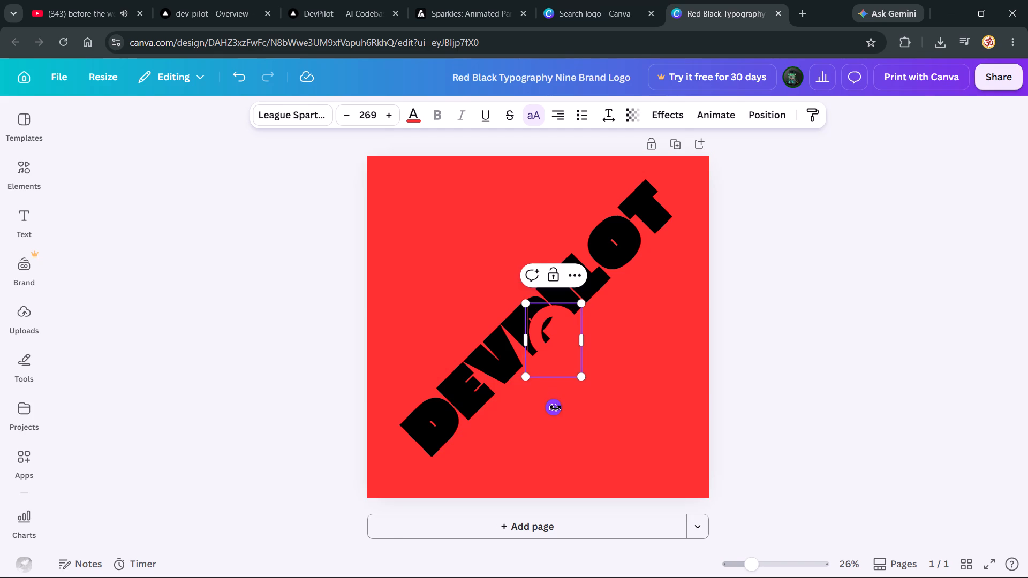
Rotate the red O counterclockwise to match the slant of the diagonal DEVPILOT text.
drag(555, 408, 587, 384)
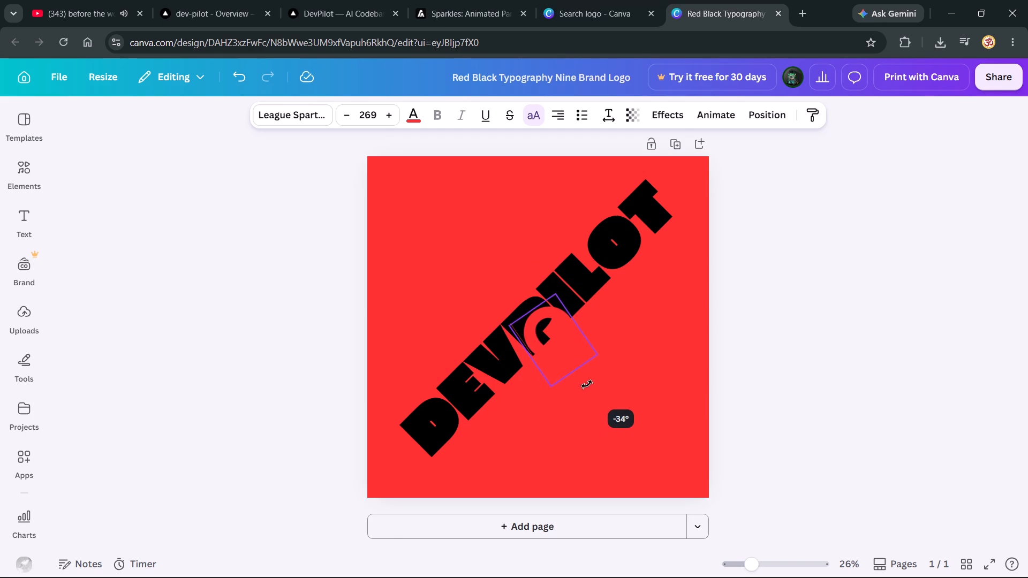
drag(587, 384, 594, 381)
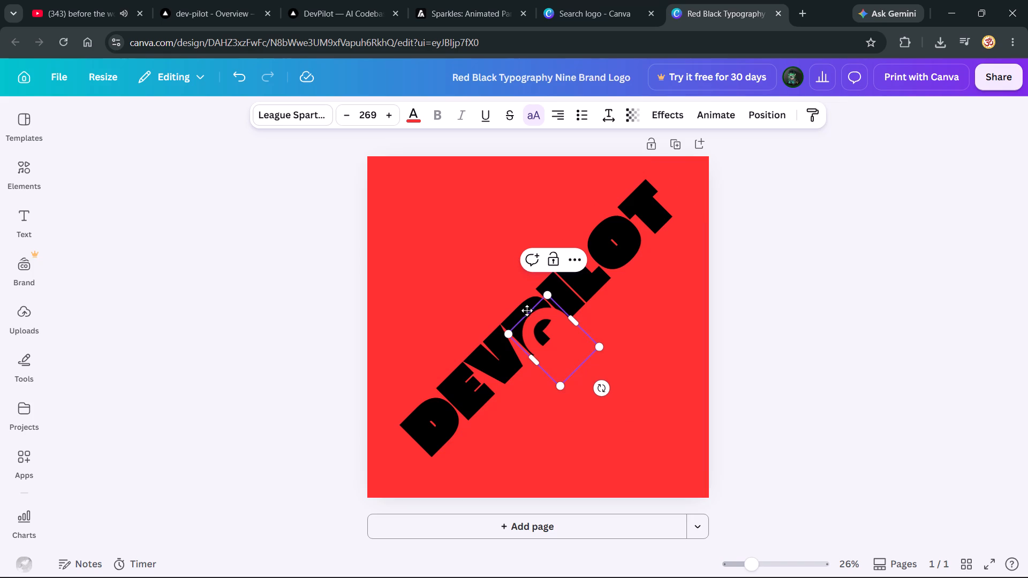
Place the red O centred inside the black O of DEVPILOT, shrinking it to font size 130 so it forms a ring.
drag(527, 311, 586, 177)
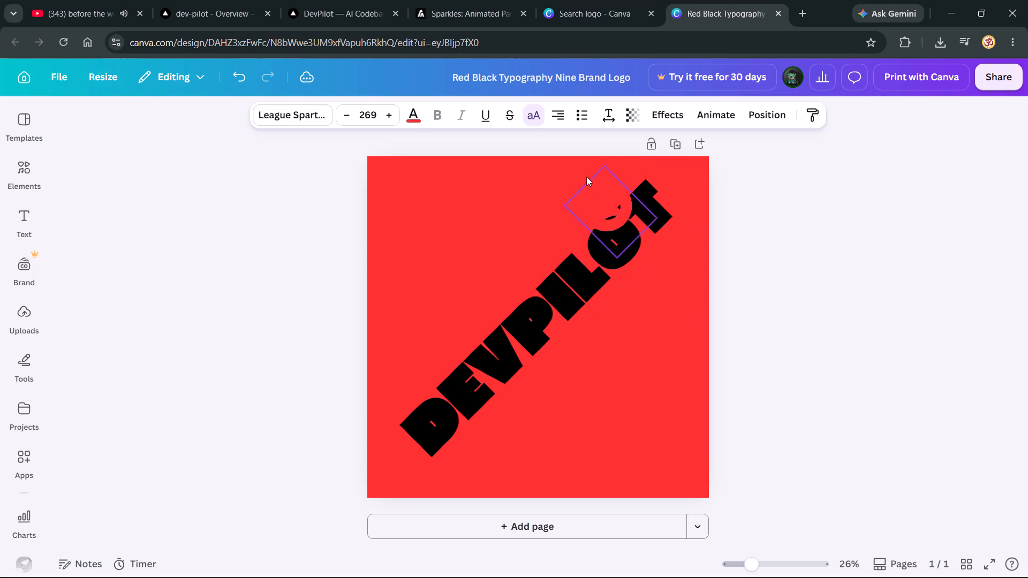
drag(586, 177, 591, 221)
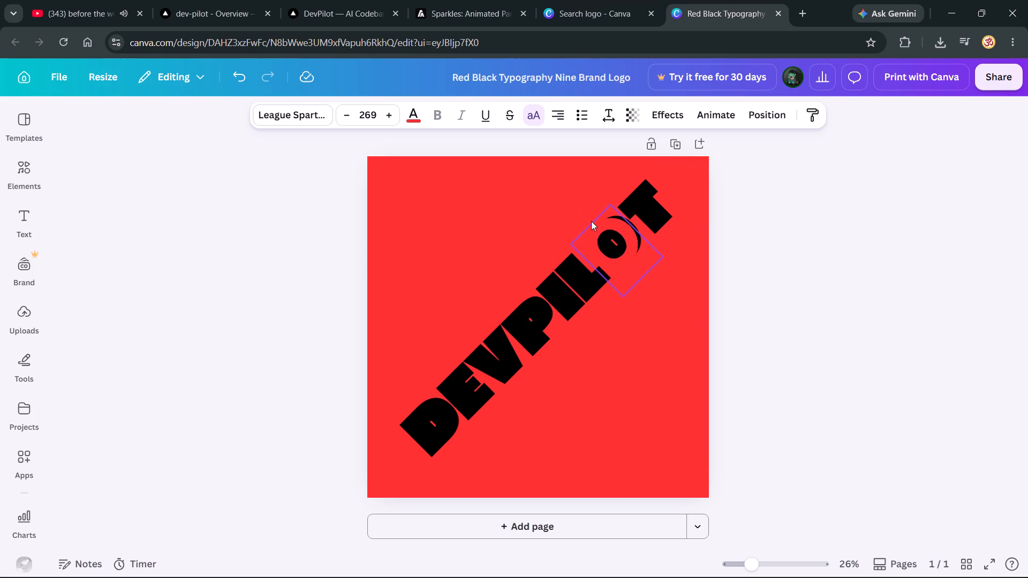
drag(591, 221, 595, 220)
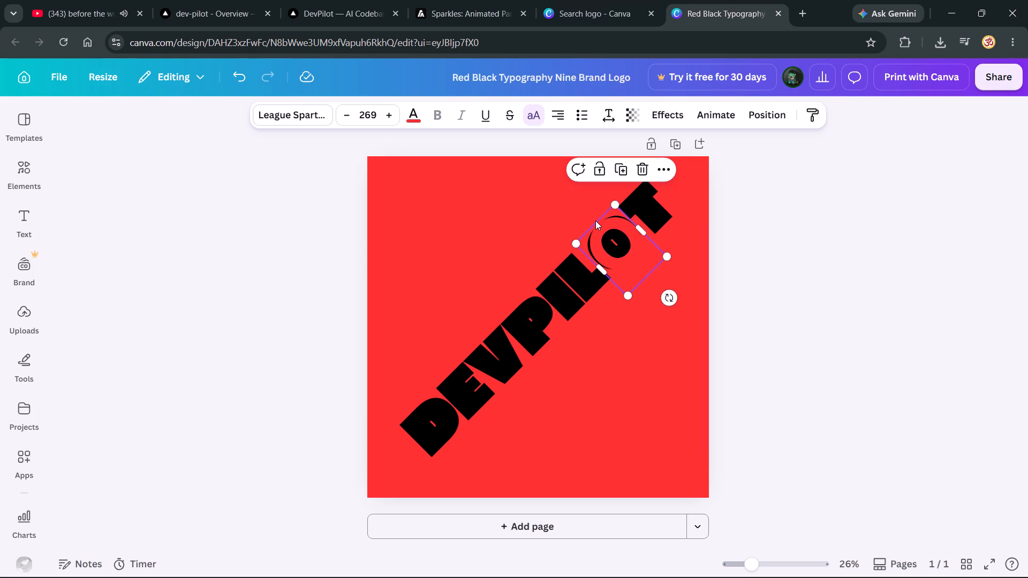
drag(668, 255, 659, 253)
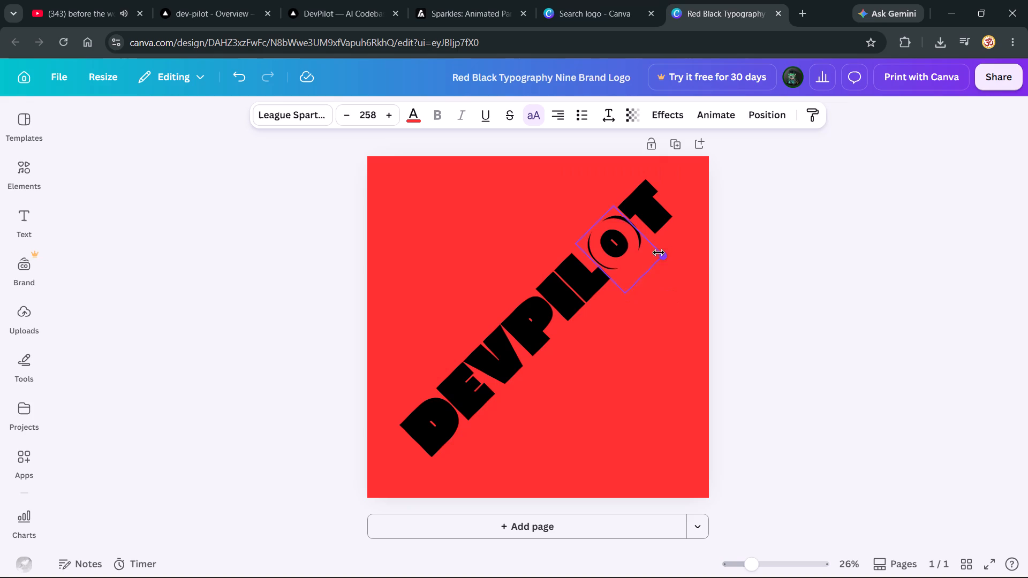
drag(659, 253, 621, 249)
drag(589, 239, 610, 236)
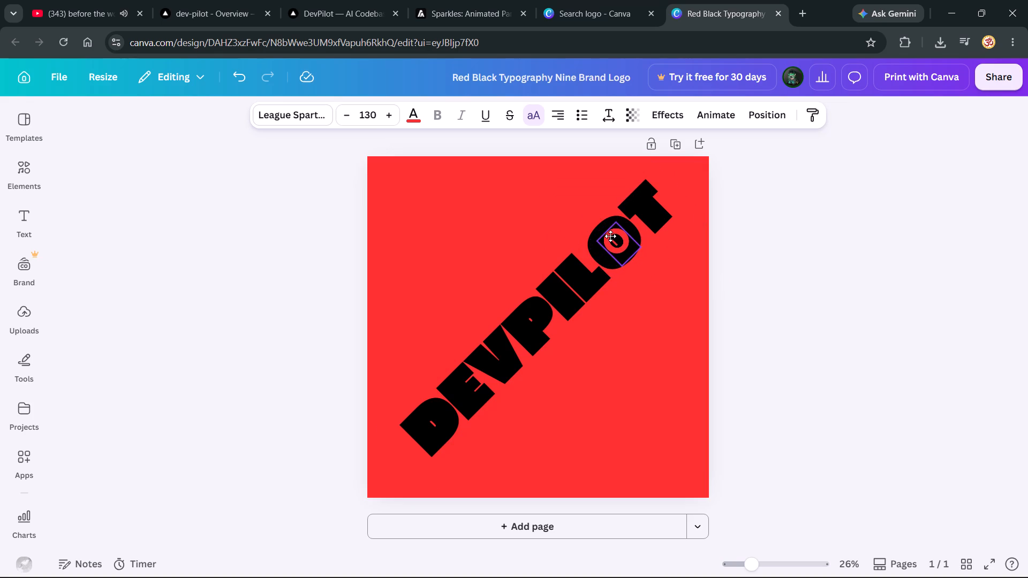
drag(610, 236, 609, 237)
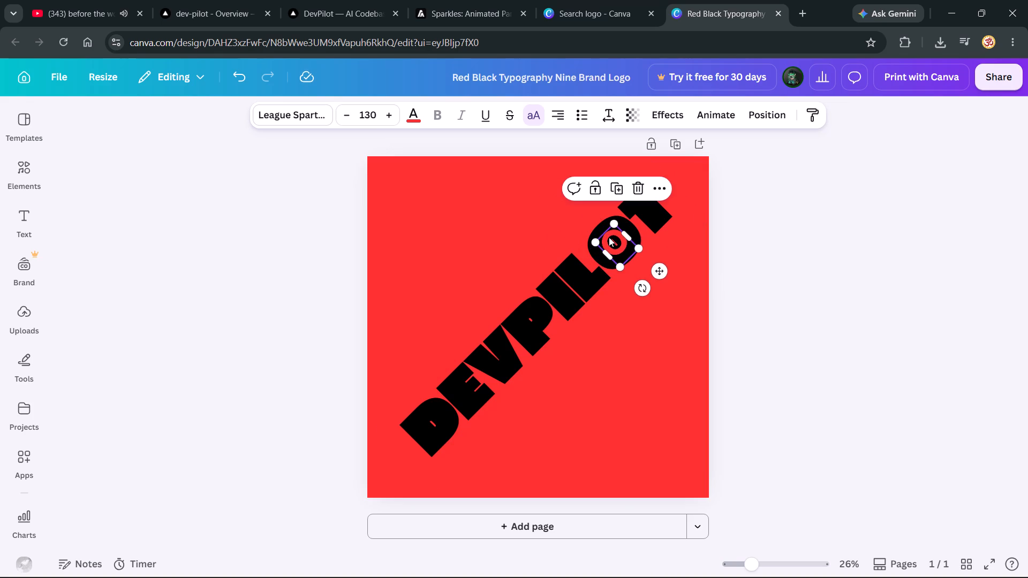
click(781, 229)
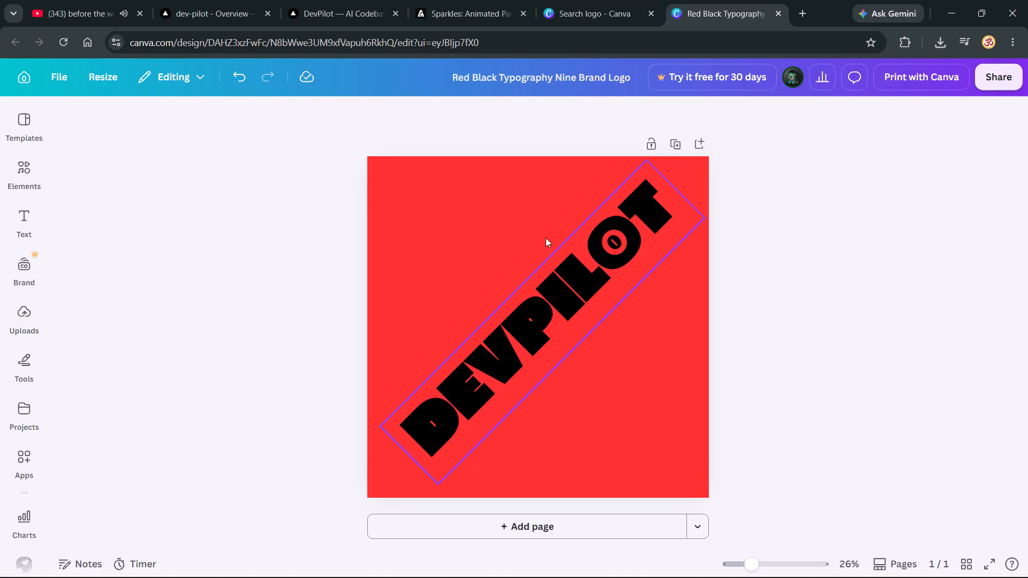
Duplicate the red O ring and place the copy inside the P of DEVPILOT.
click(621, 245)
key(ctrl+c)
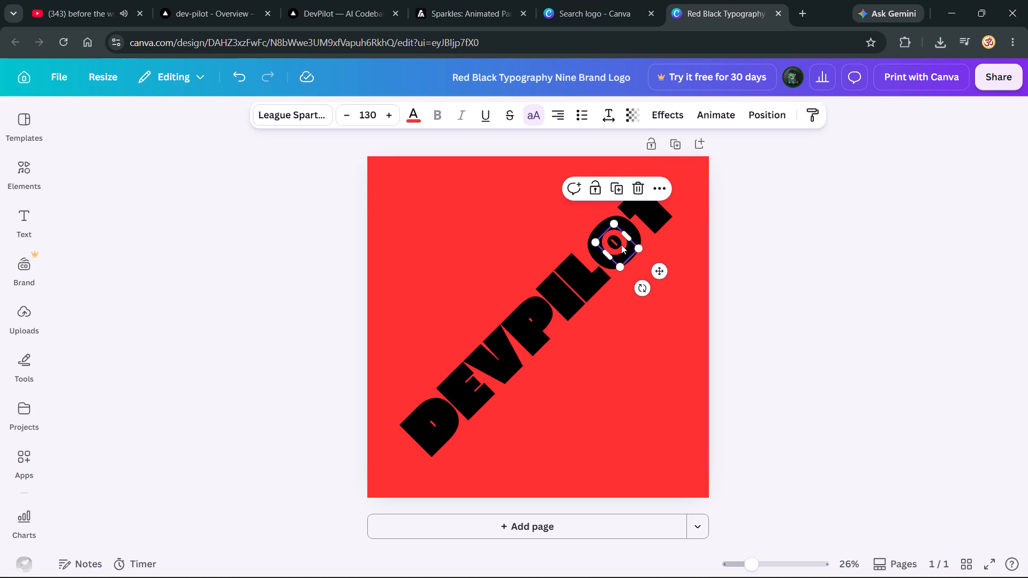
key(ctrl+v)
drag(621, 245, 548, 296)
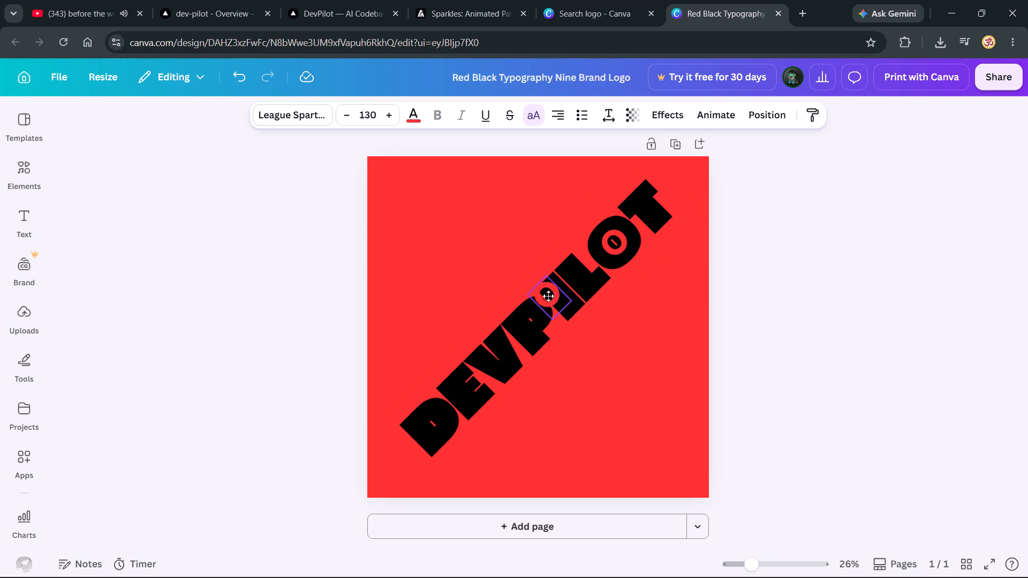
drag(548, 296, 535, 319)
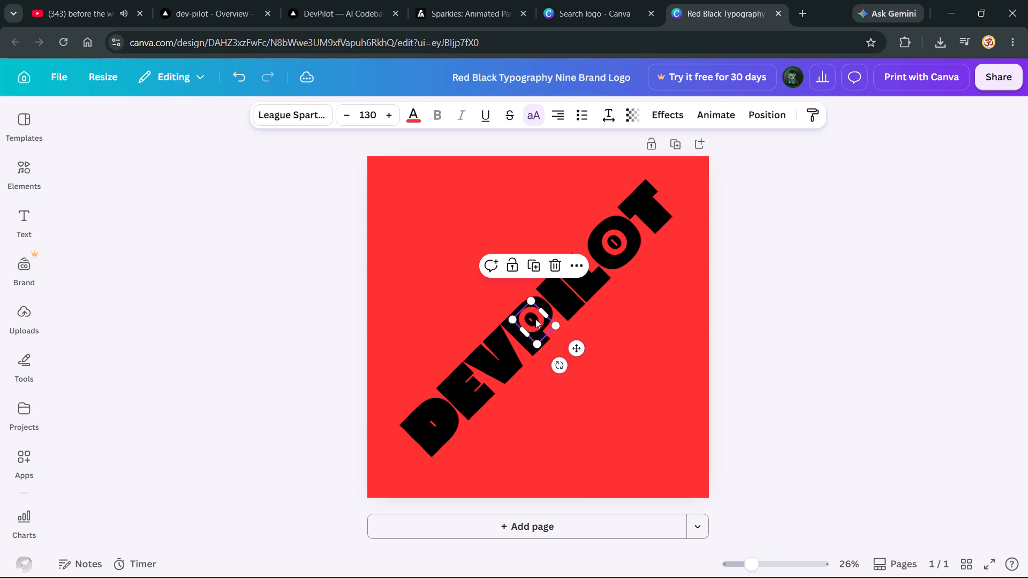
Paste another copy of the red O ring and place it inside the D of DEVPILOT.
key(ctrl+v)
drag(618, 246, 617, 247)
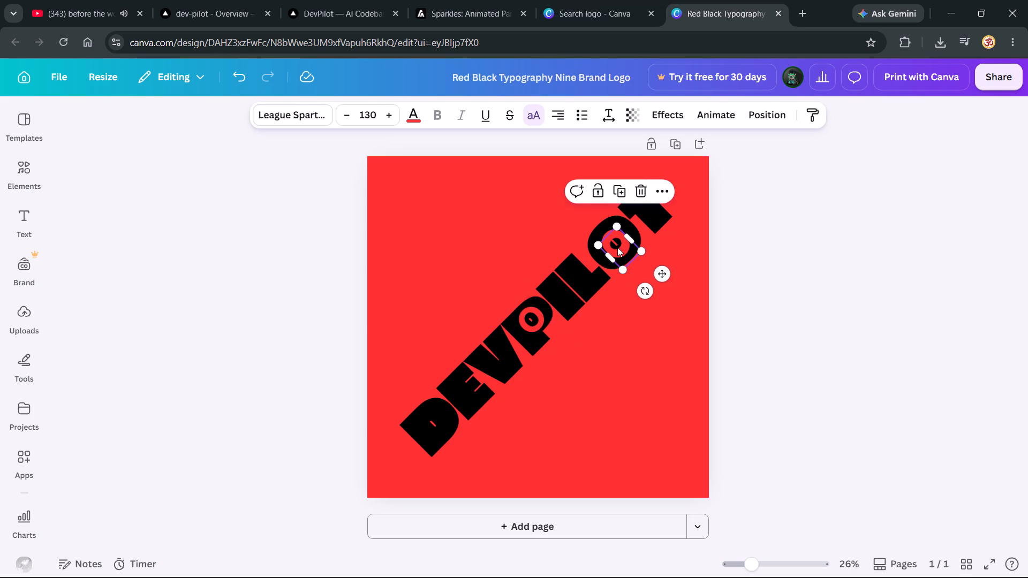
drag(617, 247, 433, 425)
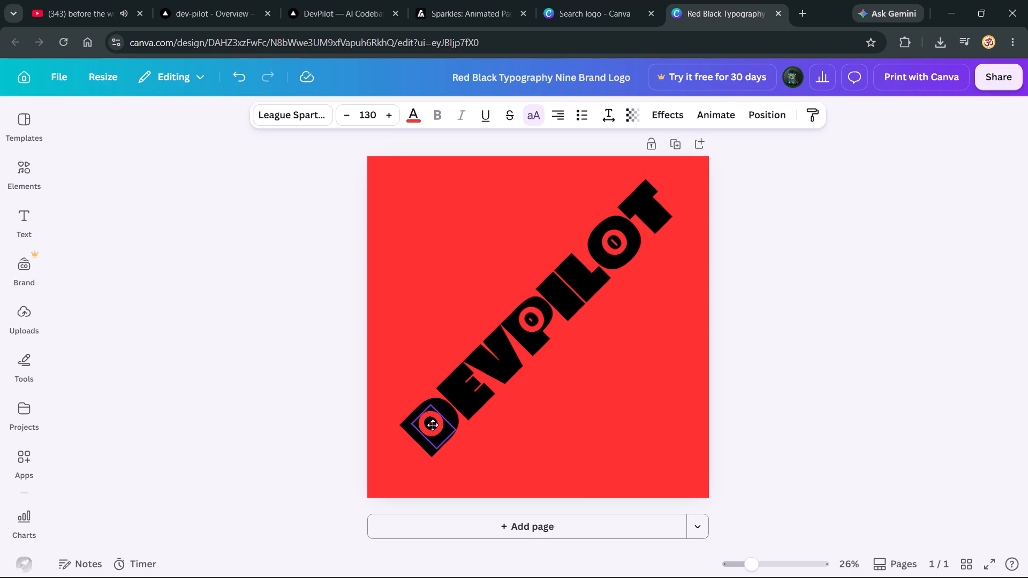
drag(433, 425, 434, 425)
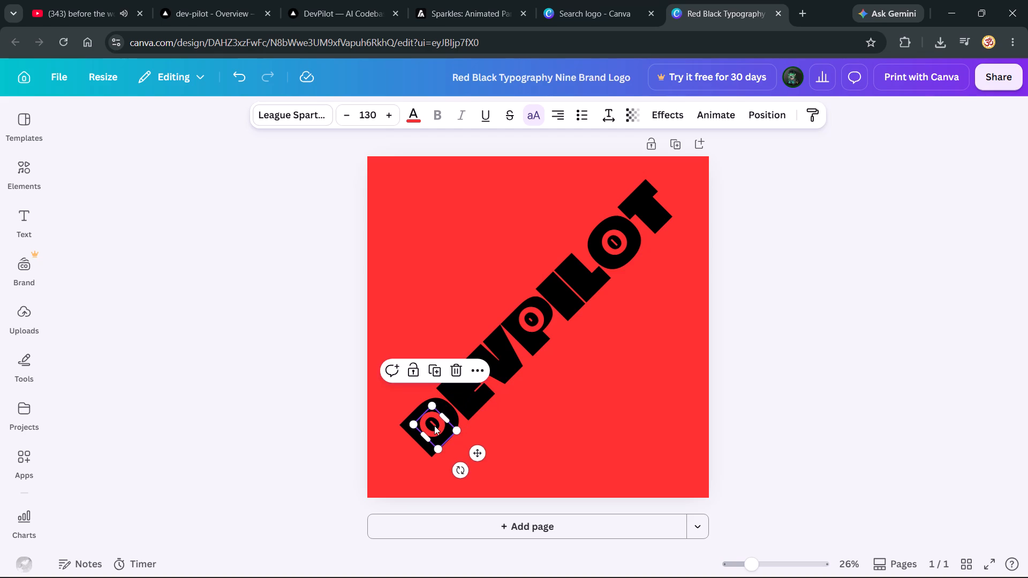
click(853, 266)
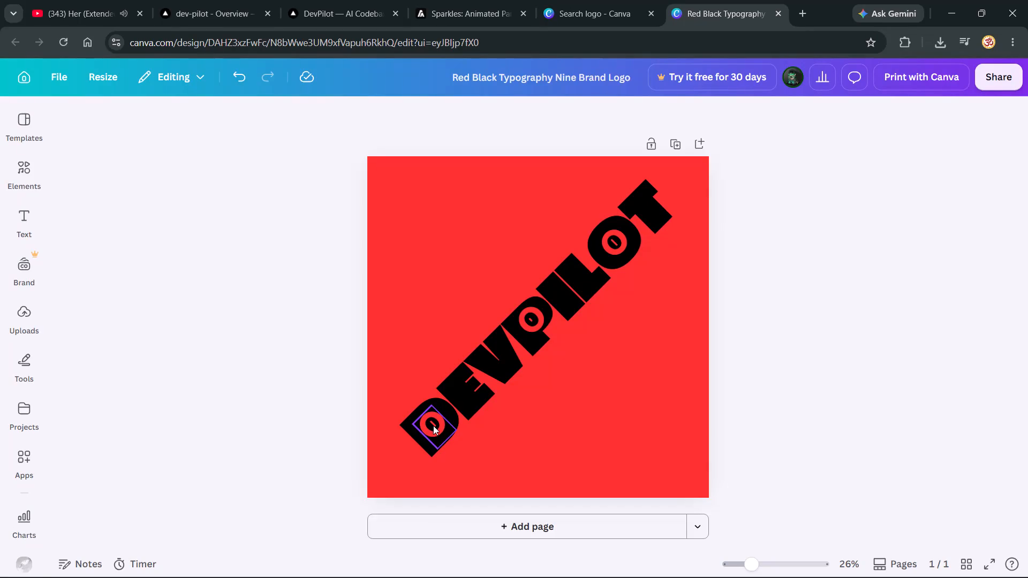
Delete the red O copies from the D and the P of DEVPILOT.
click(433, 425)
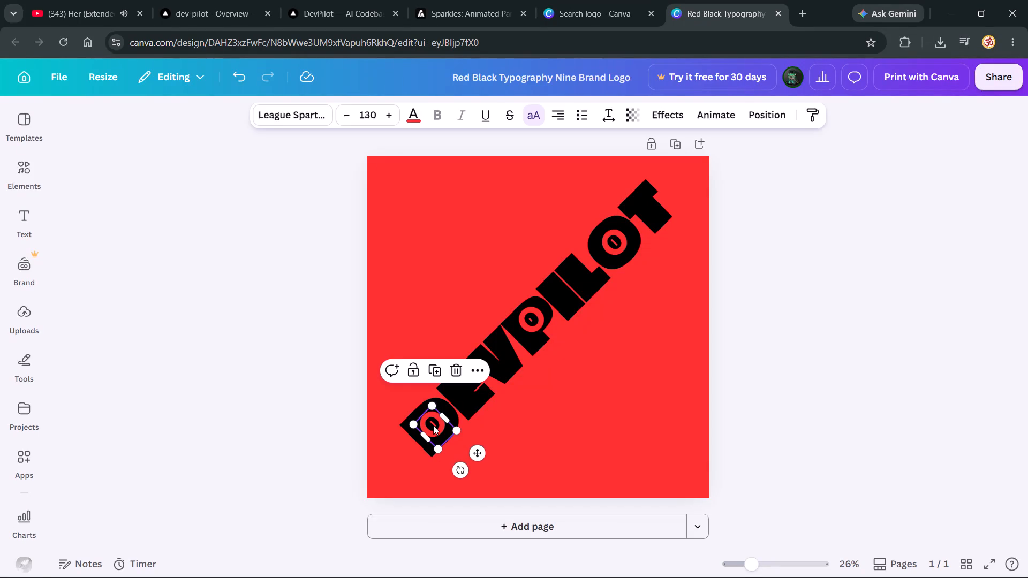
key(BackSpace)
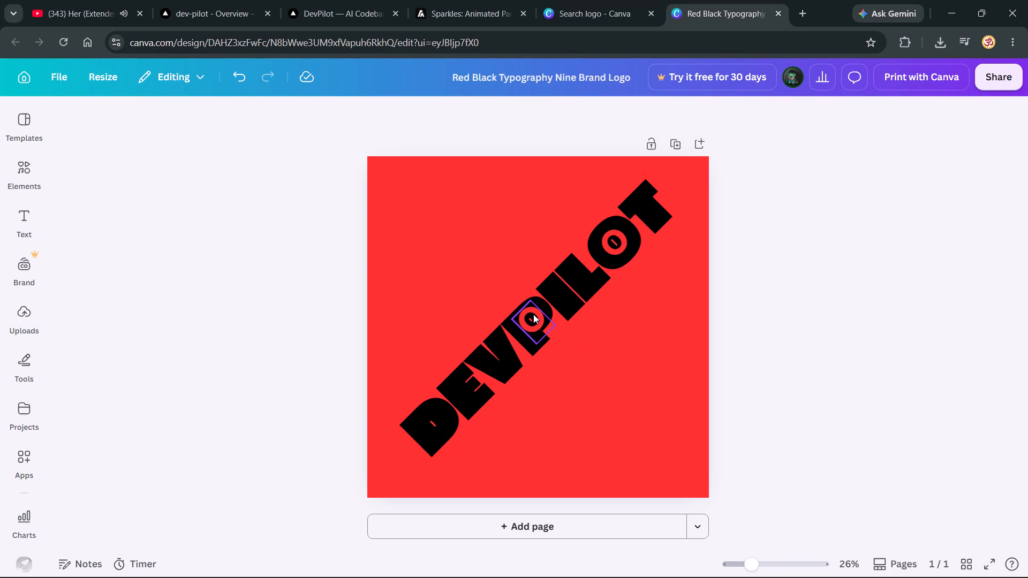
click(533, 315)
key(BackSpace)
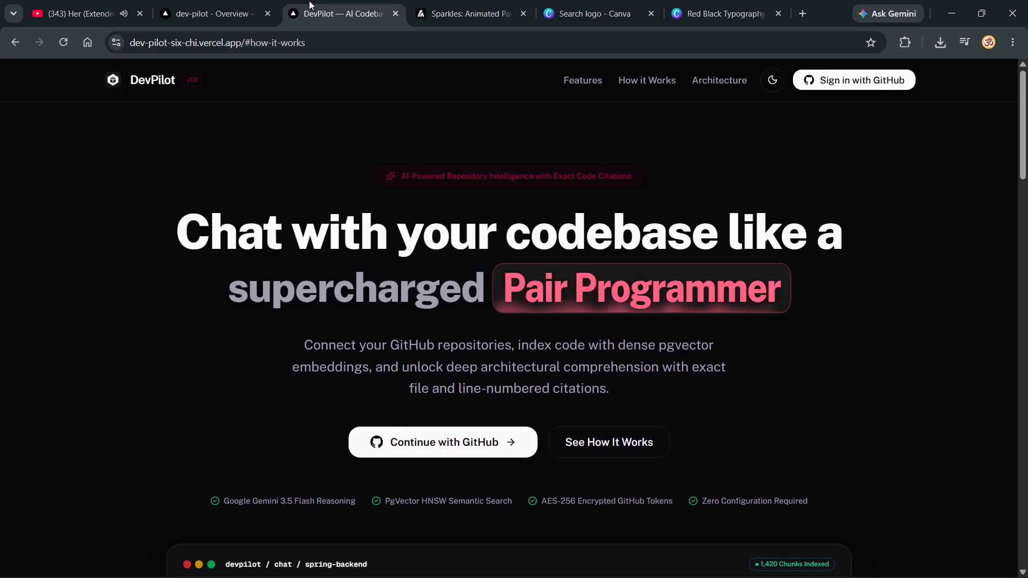
click(769, 0)
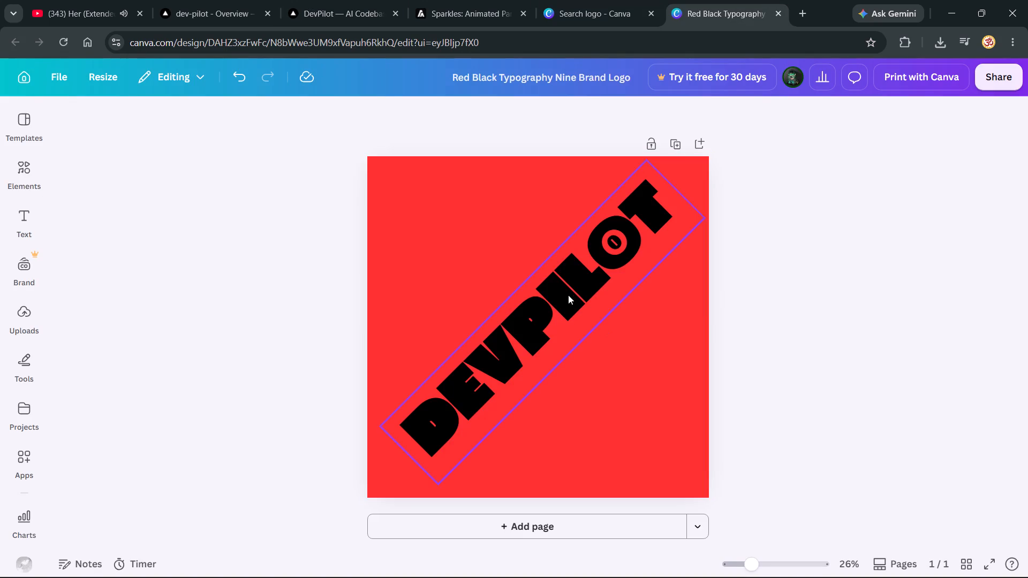
Replace the remaining red O with the letter T.
click(622, 243)
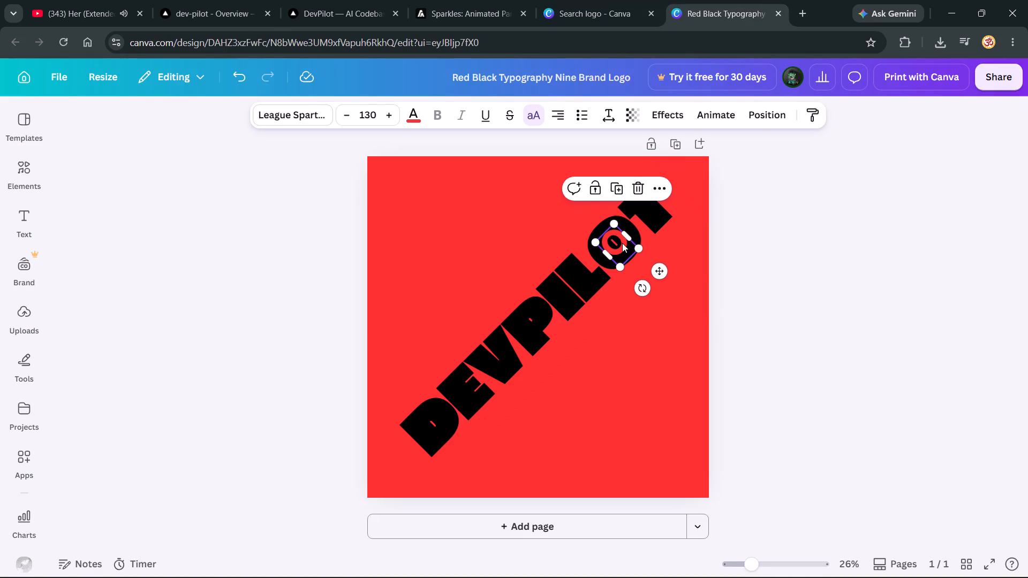
click(622, 243)
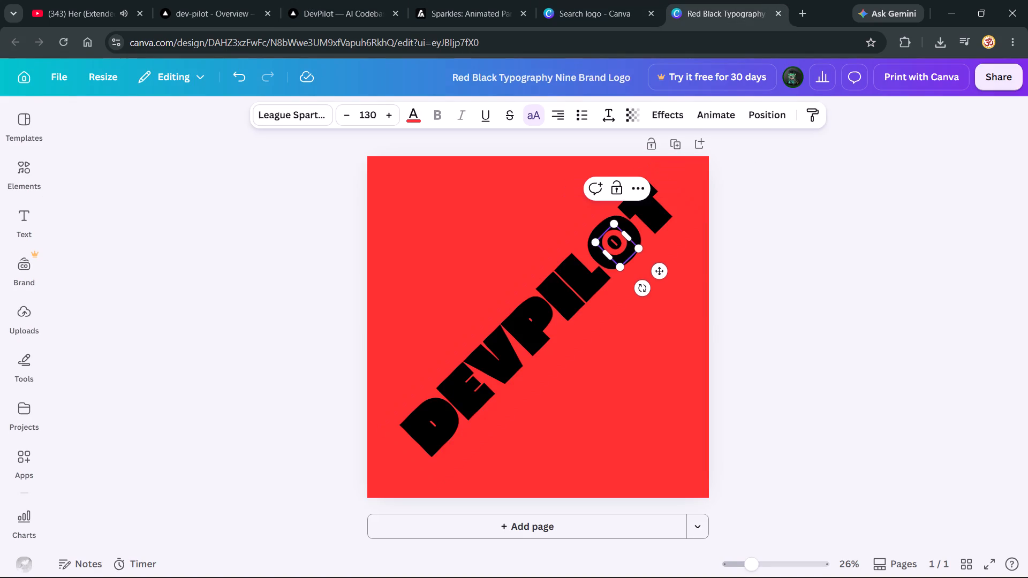
double_click(619, 243)
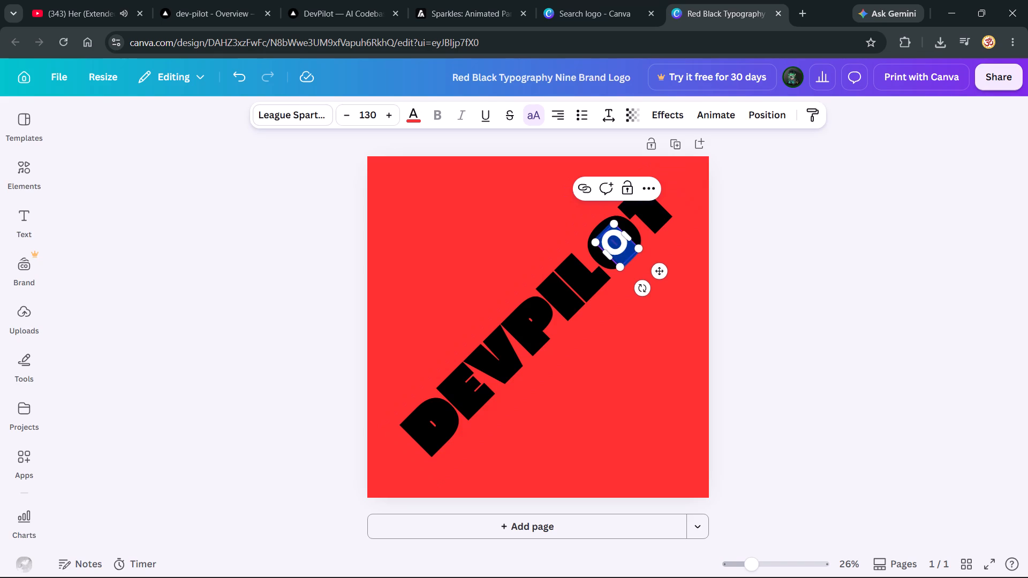
key(t)
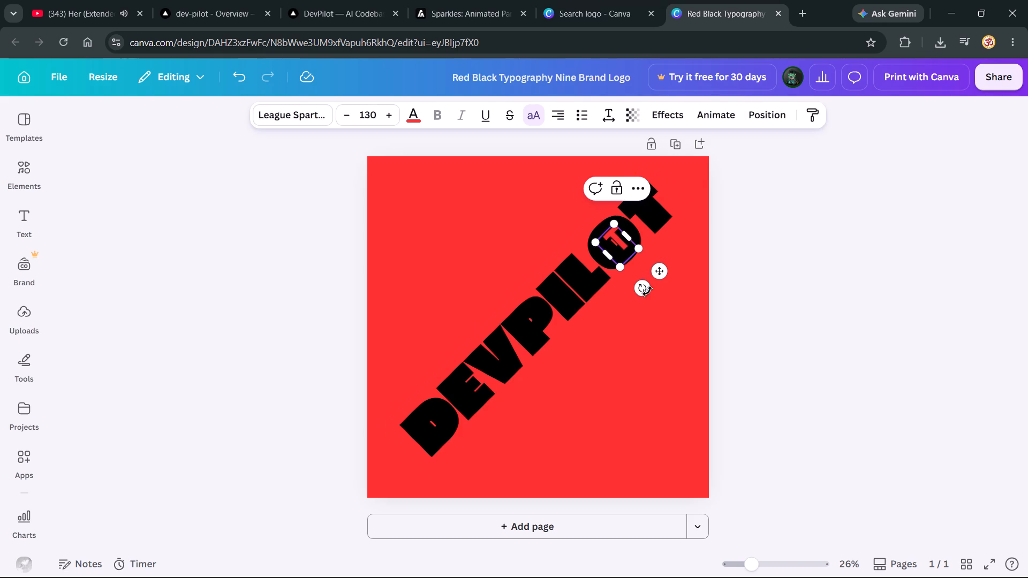
click(617, 243)
click(734, 227)
Place the red T inside the black T of DEVPILOT and enlarge it to font size 145.
click(610, 231)
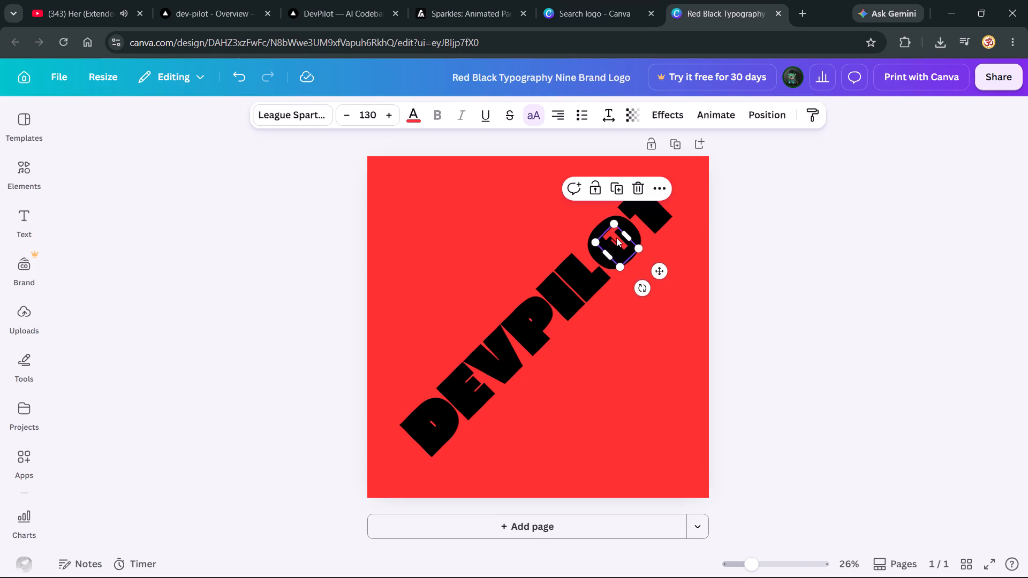
drag(616, 238, 645, 205)
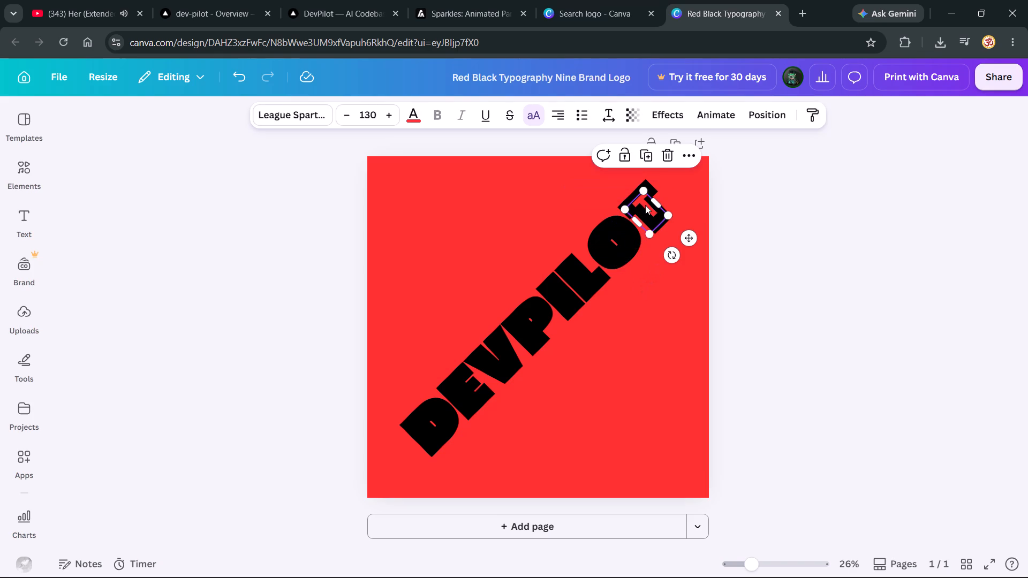
click(819, 224)
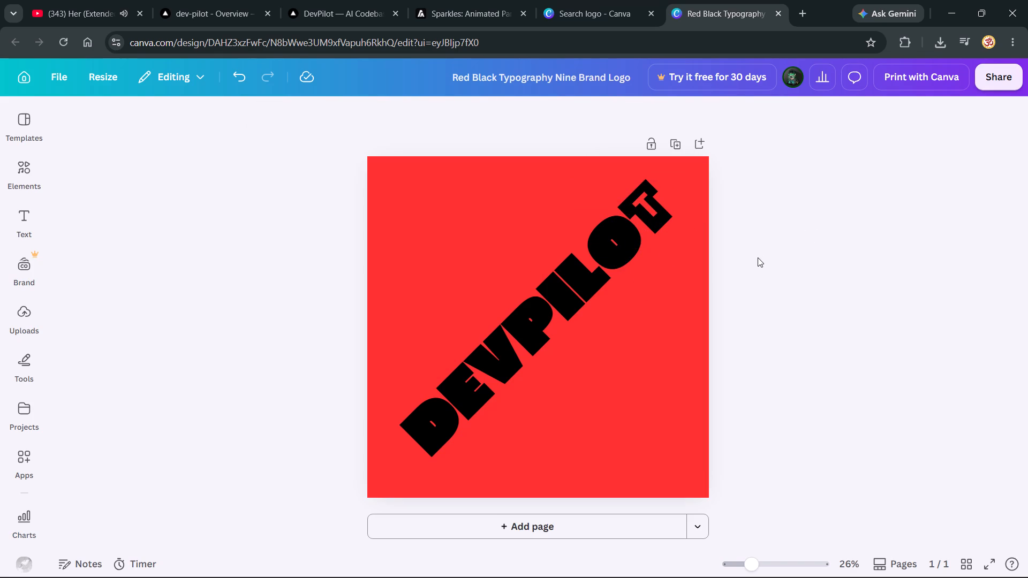
click(652, 211)
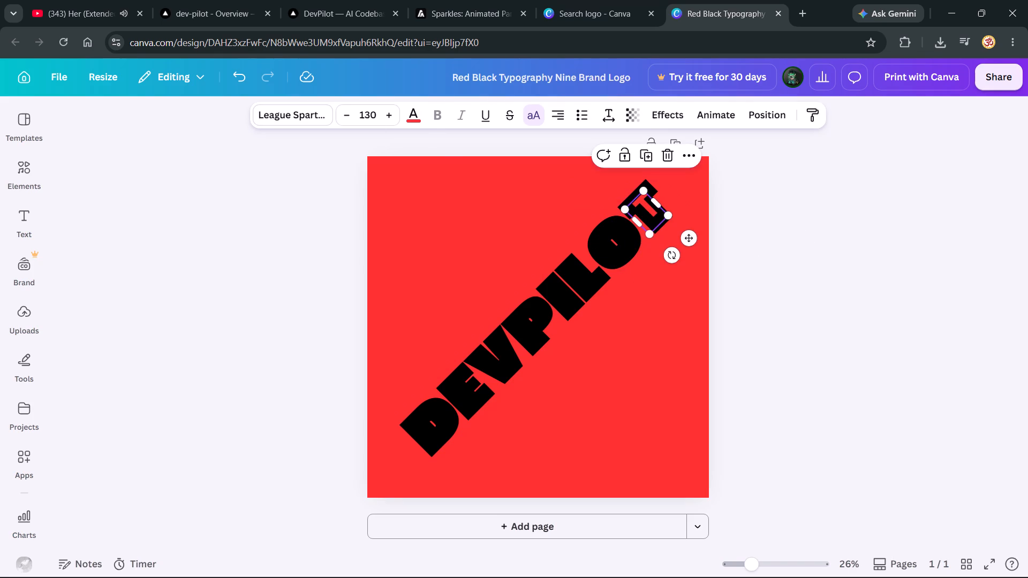
double_click(389, 112)
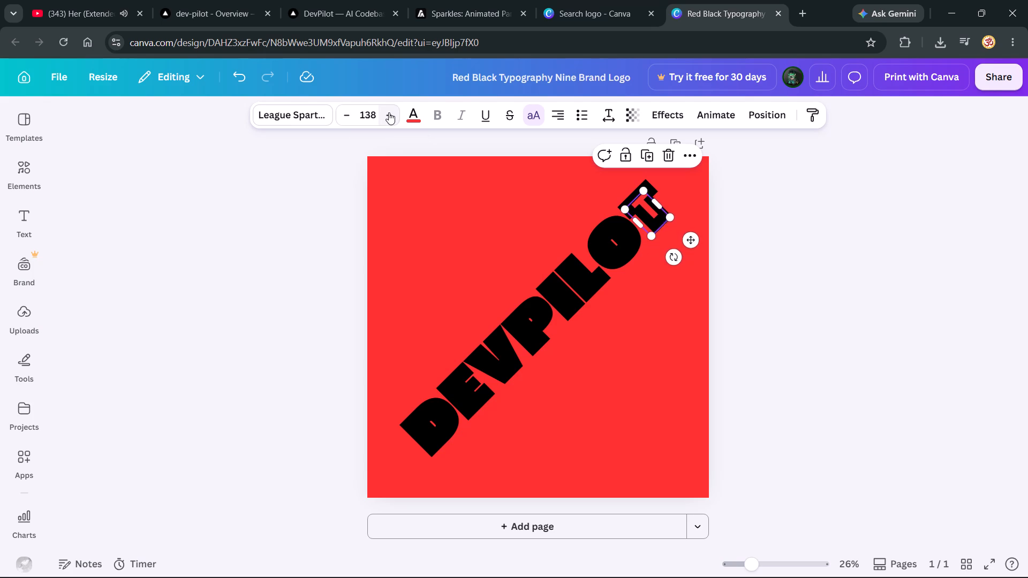
click(835, 234)
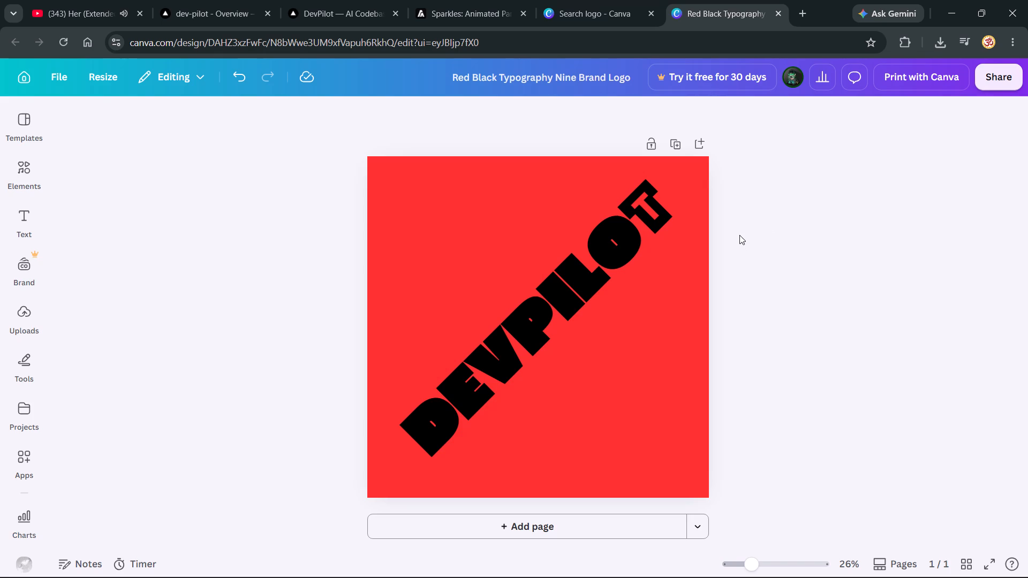
Duplicate the red T and place the copy over the black I of DEVPILOT.
click(654, 212)
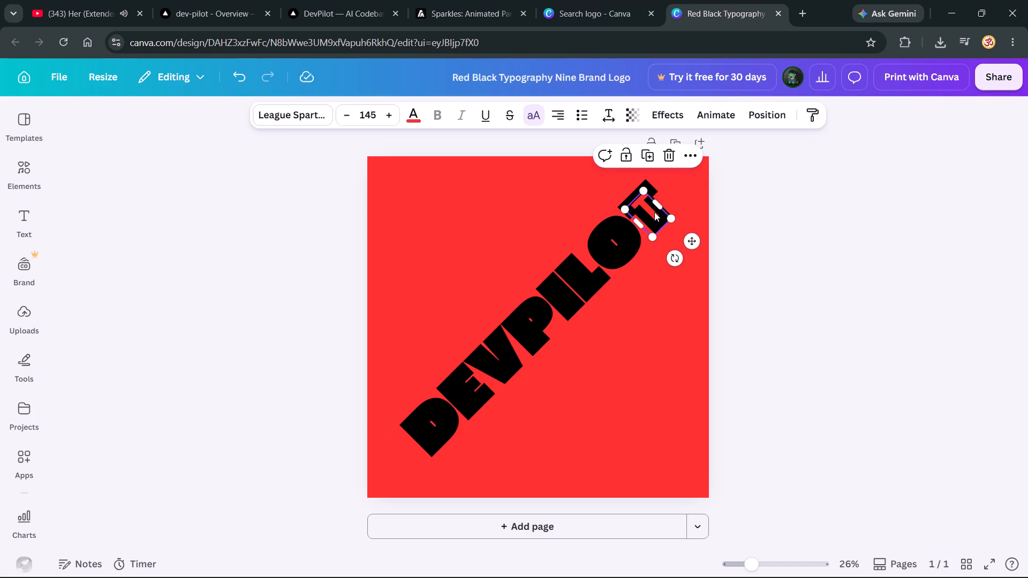
key(ctrl+c)
key(ctrl+v)
drag(654, 212, 623, 236)
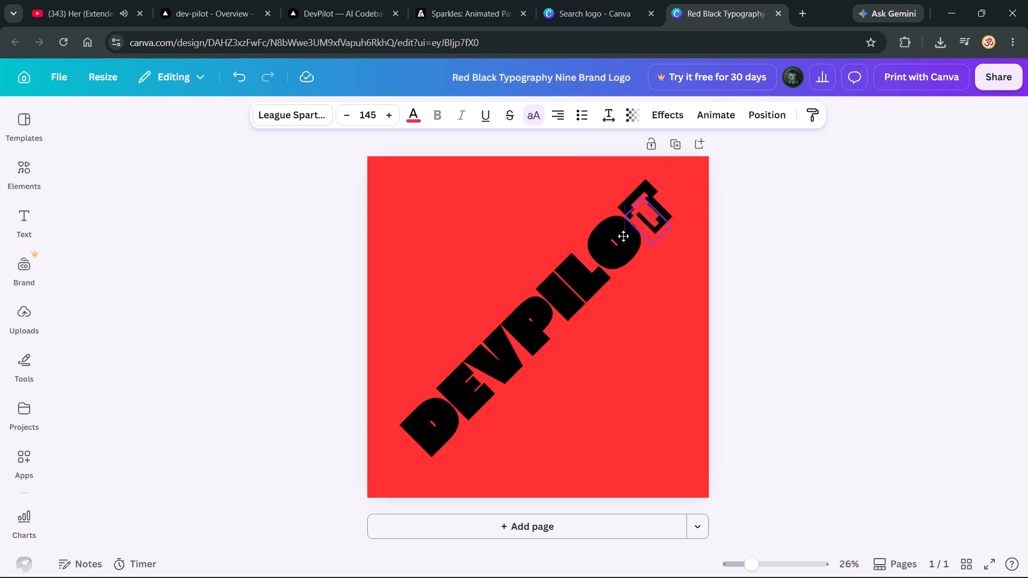
drag(623, 236, 563, 296)
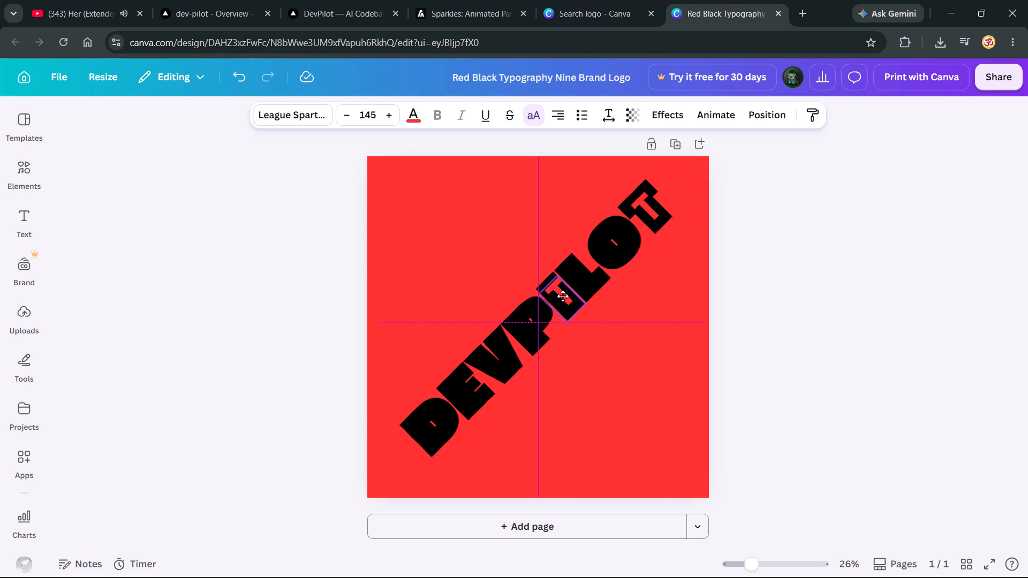
drag(563, 296, 564, 296)
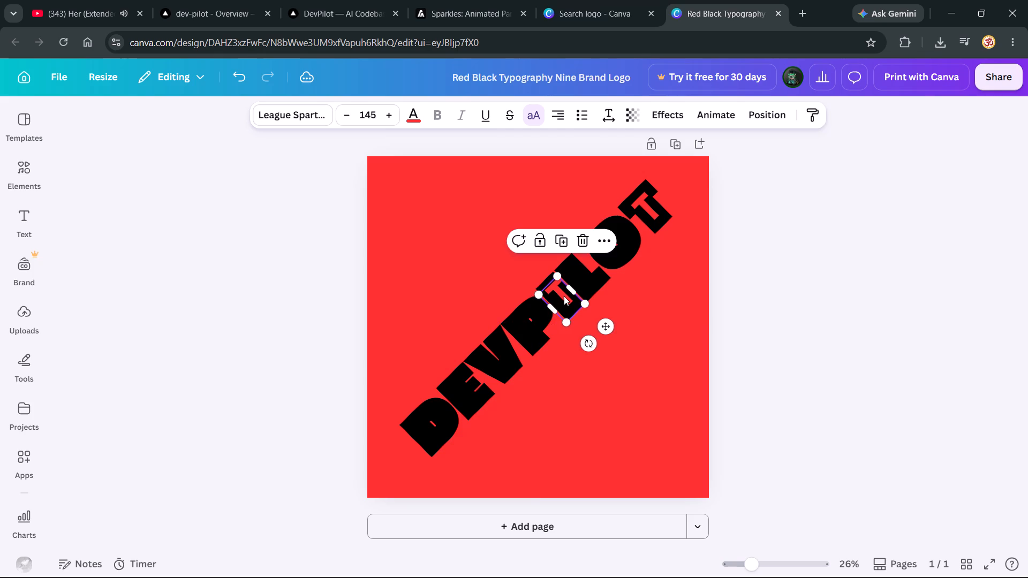
Change the copied red T to the letter I and centre it inside the black I of DEVPILOT.
double_click(563, 296)
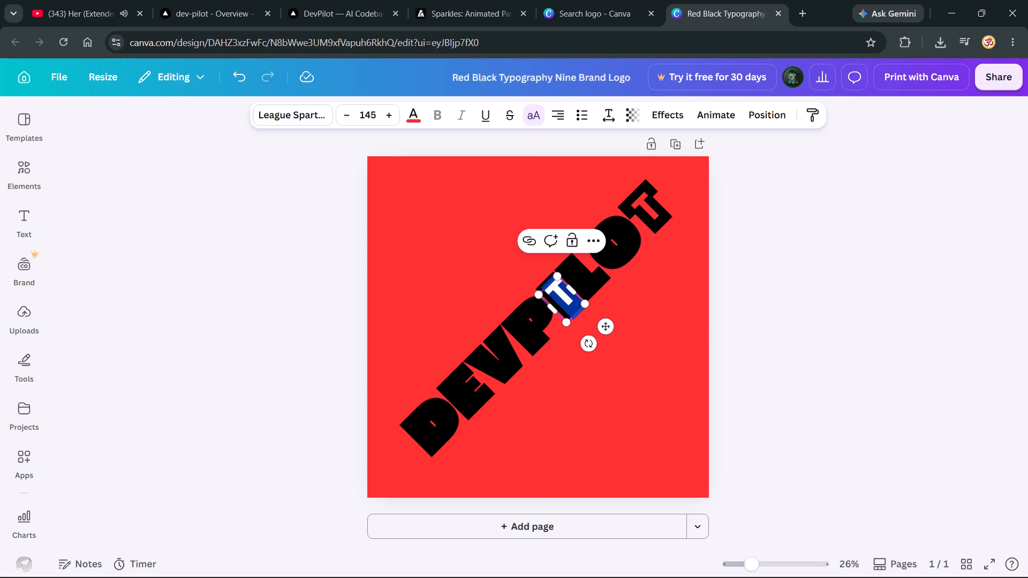
key(i)
click(818, 262)
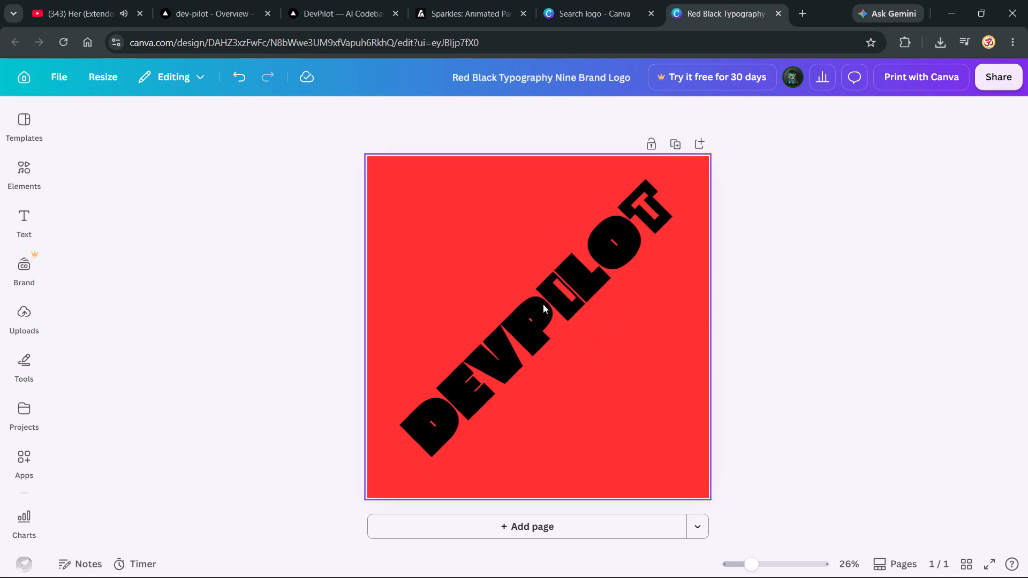
drag(562, 288, 556, 293)
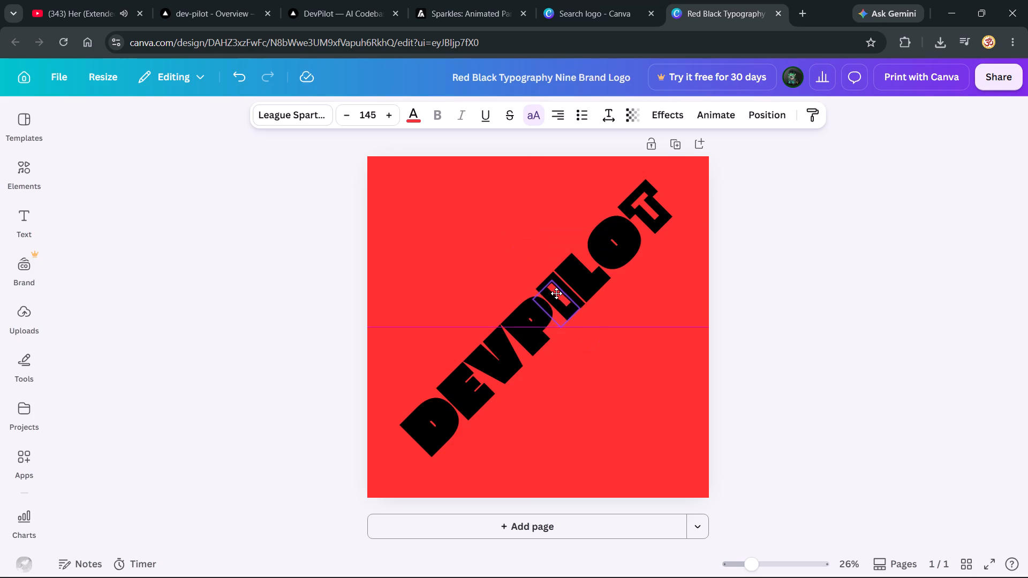
drag(556, 293, 558, 293)
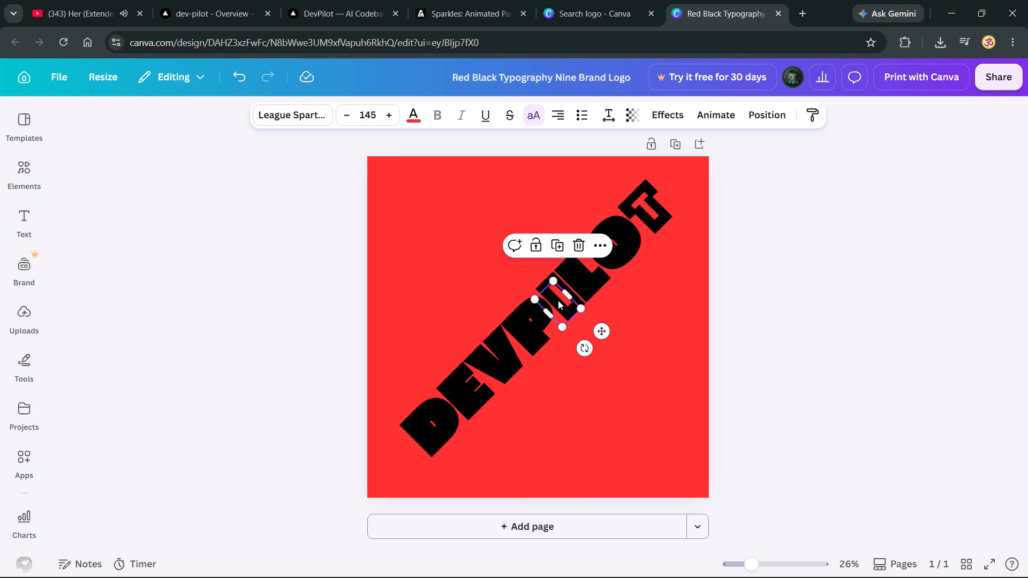
Narrow the text box of the red I in DEVPILOT to a width of about 71.
click(557, 299)
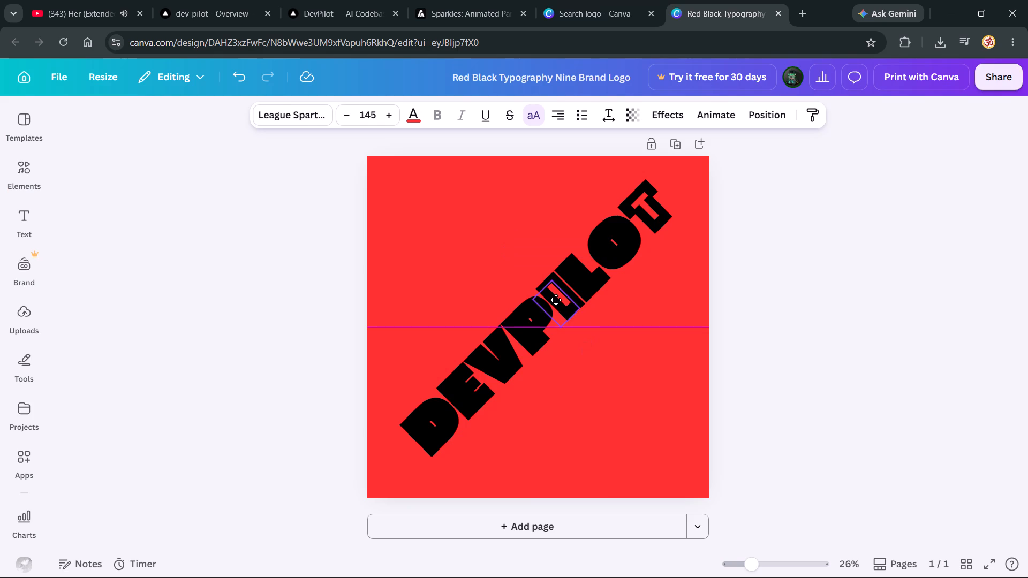
click(853, 295)
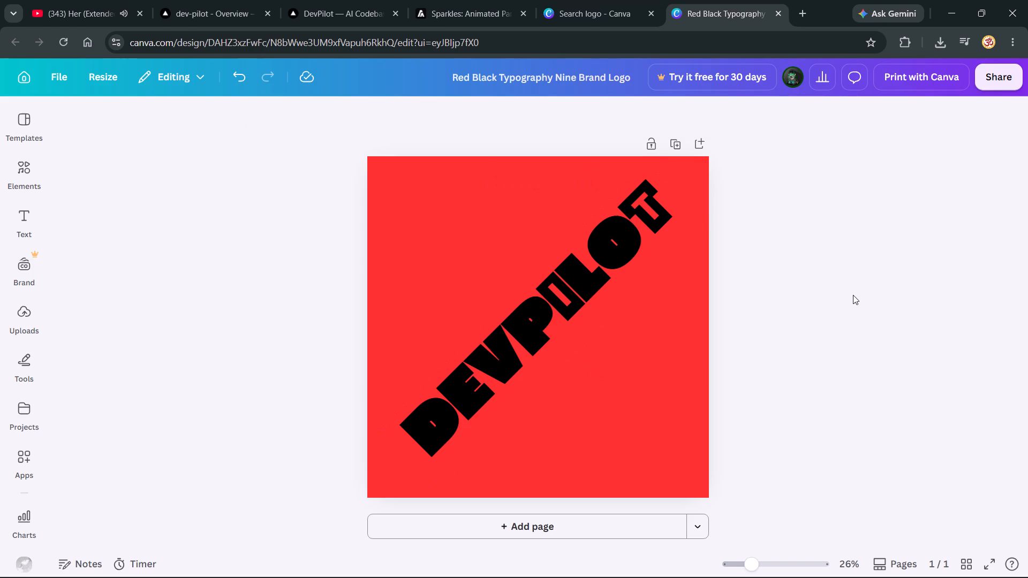
click(556, 293)
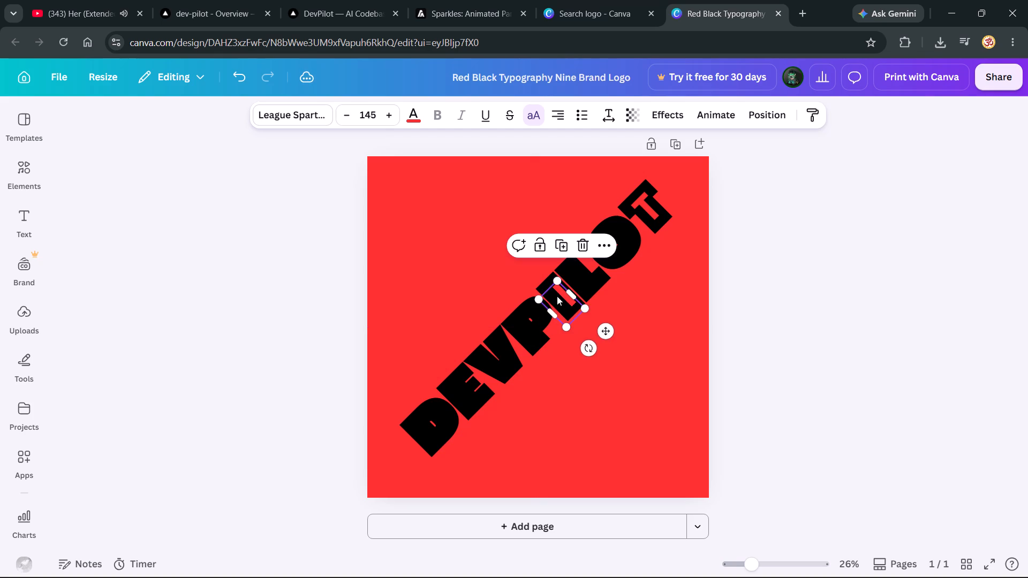
drag(551, 314, 561, 303)
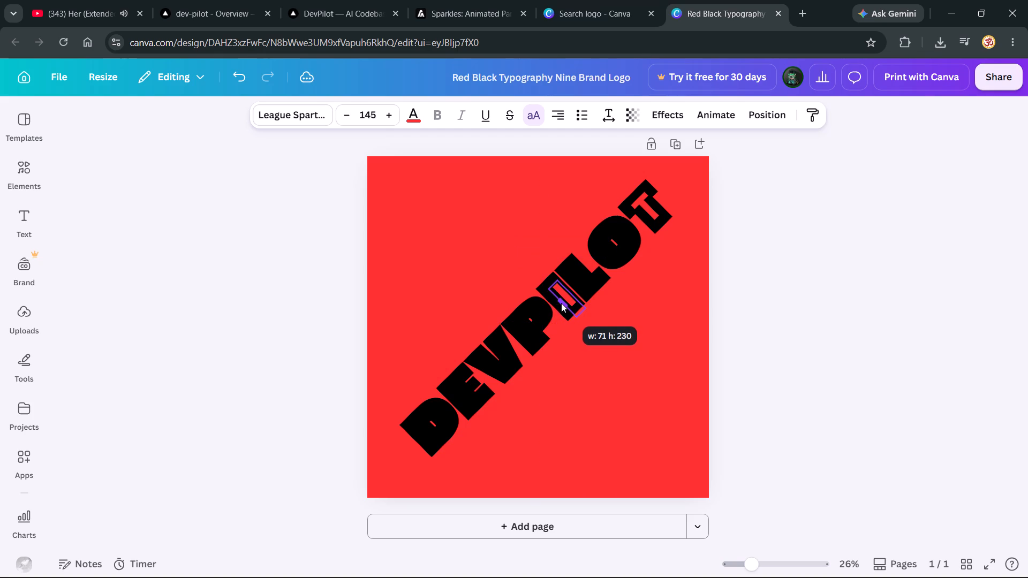
drag(561, 303, 562, 302)
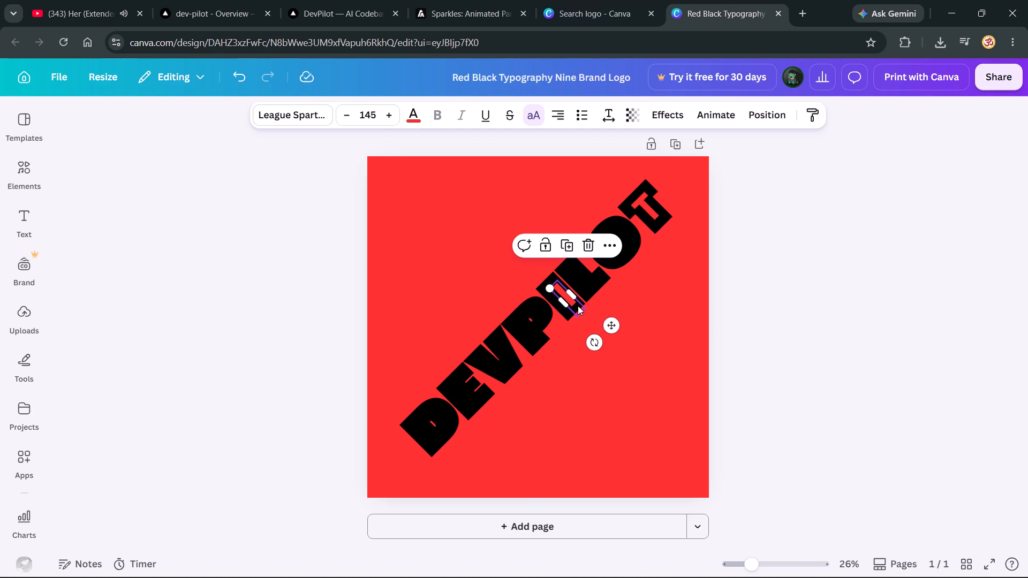
Reposition the small red I so it sits centred inside the black I of DEVPILOT.
click(571, 301)
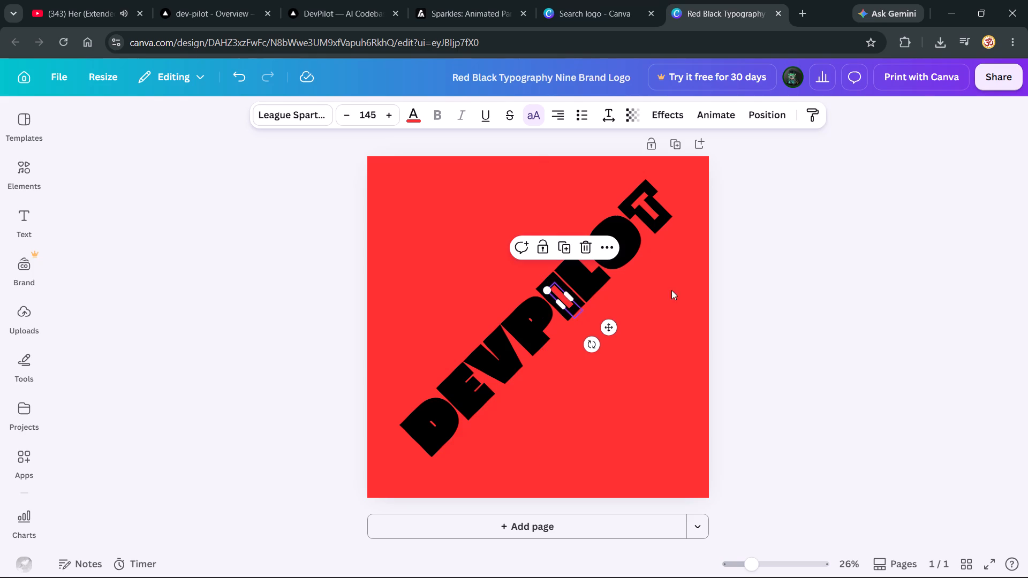
click(749, 295)
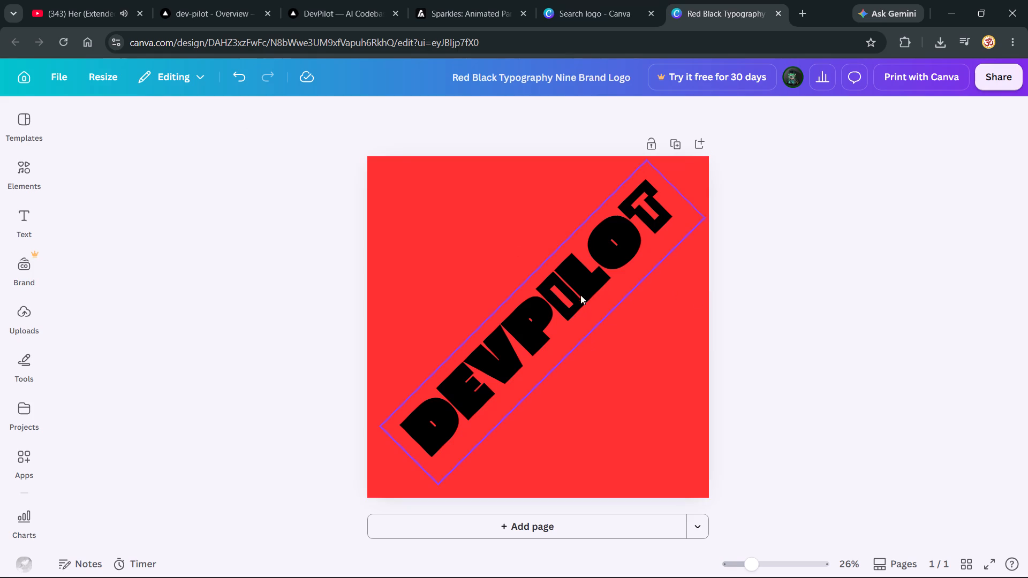
drag(561, 298, 562, 290)
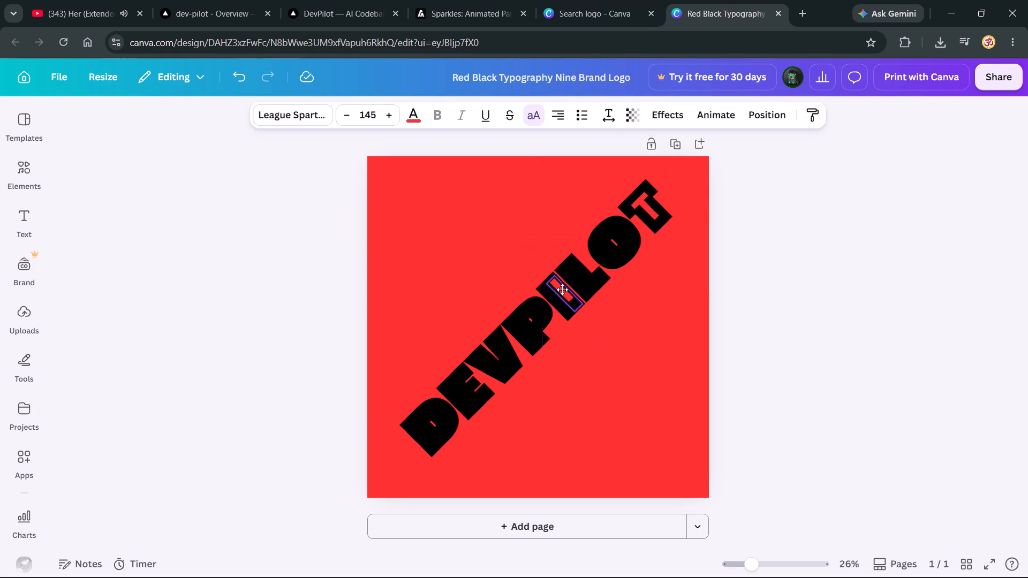
drag(562, 290, 560, 293)
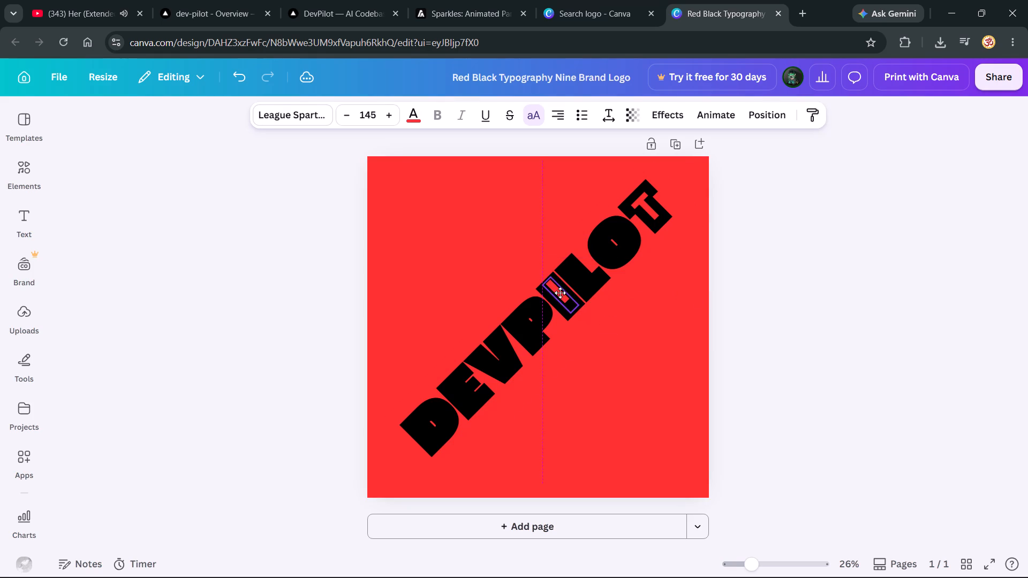
drag(560, 293, 561, 293)
click(796, 241)
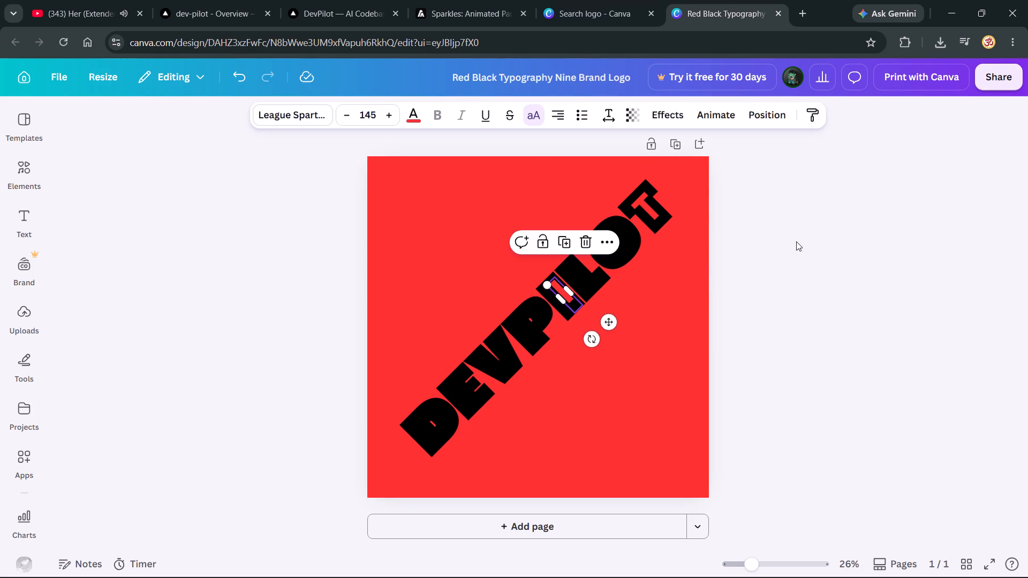
click(556, 284)
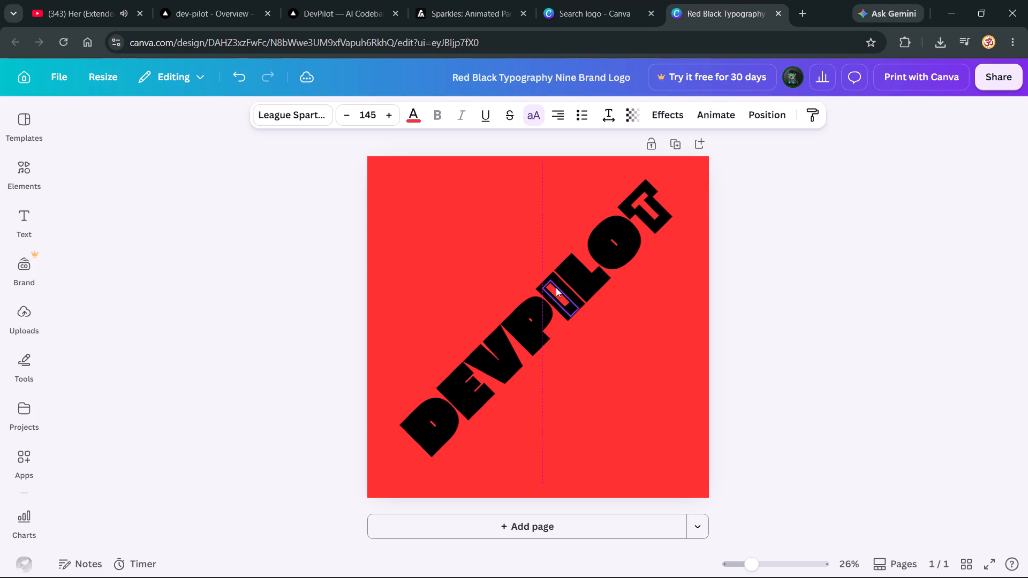
click(891, 320)
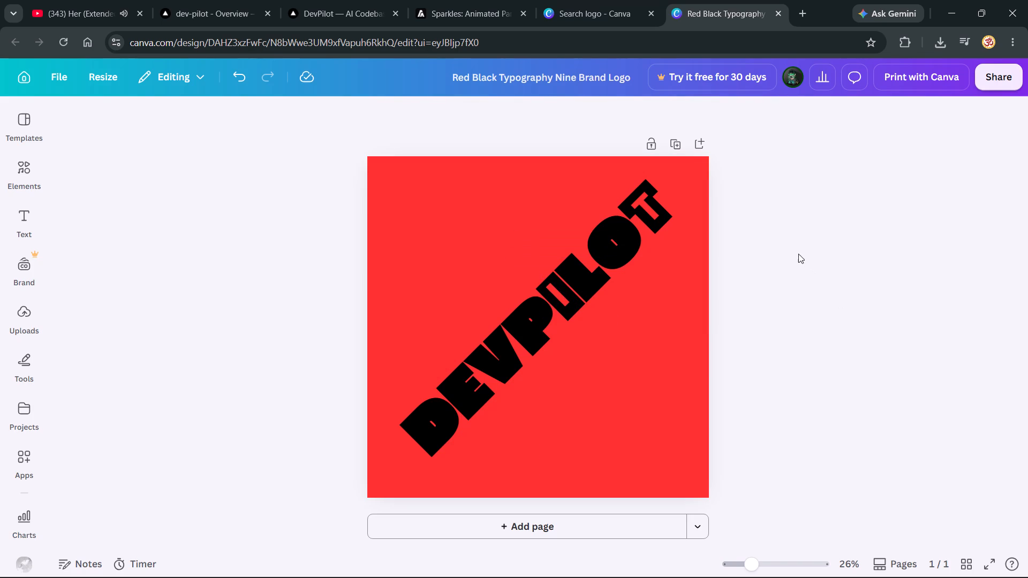
Switch to Antigravity IDE to check the agent's progress, and return to the Canva design.
key(alt+Tab)
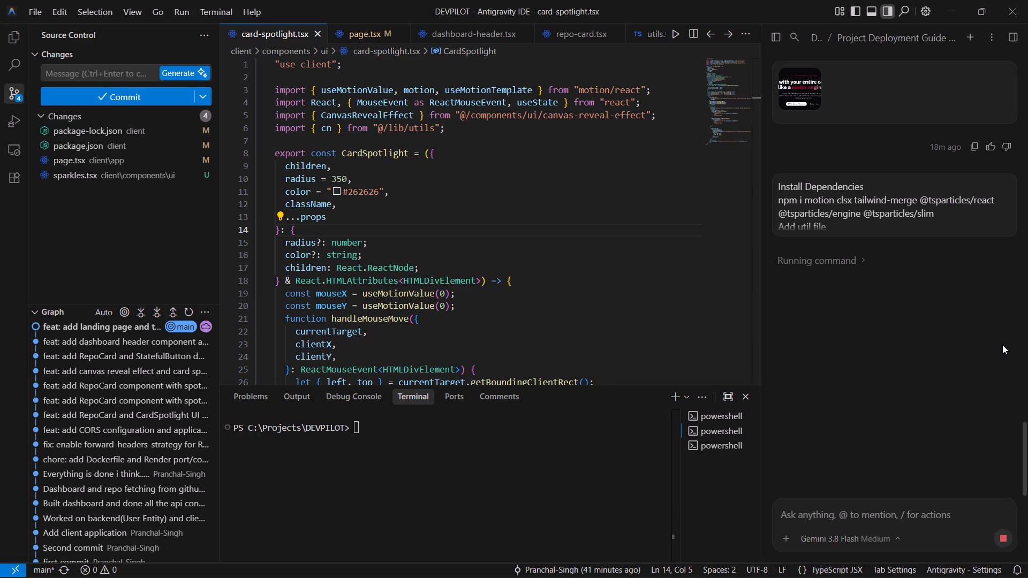
scroll(1002, 345, down, 7)
key(alt+Tab)
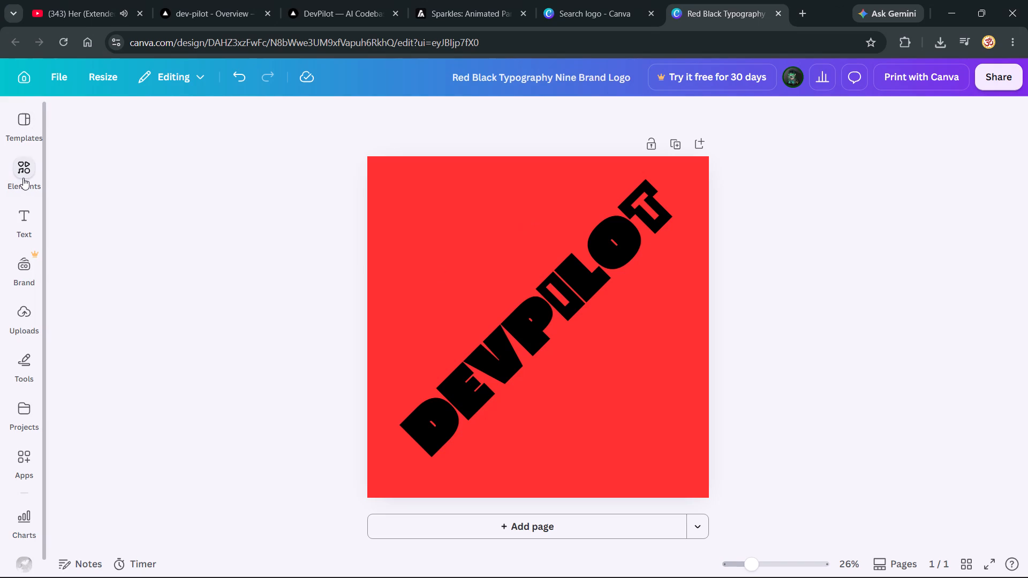
Search the elements library for "plane" and show all matching graphics.
click(26, 176)
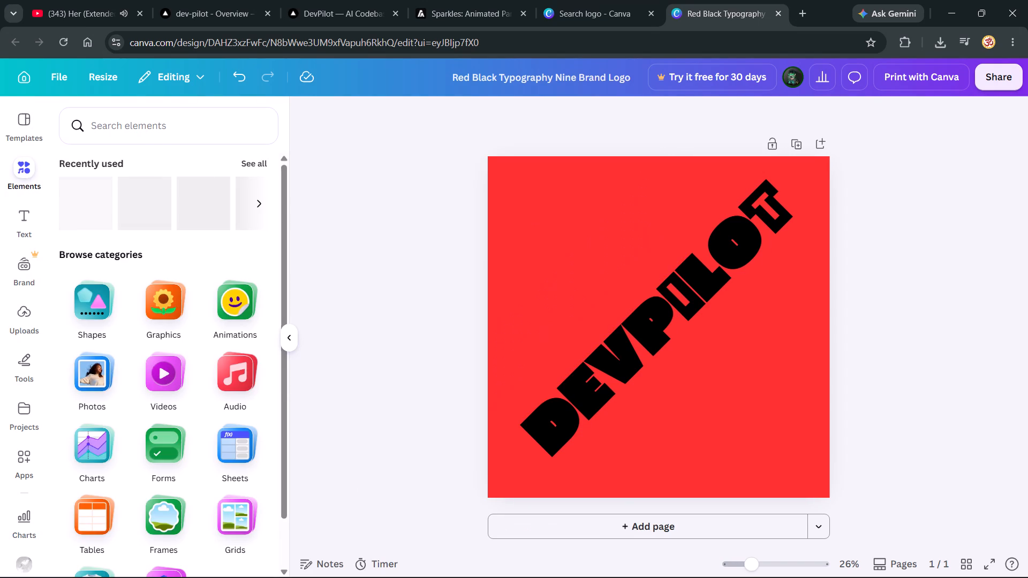
click(171, 129)
text(plane)
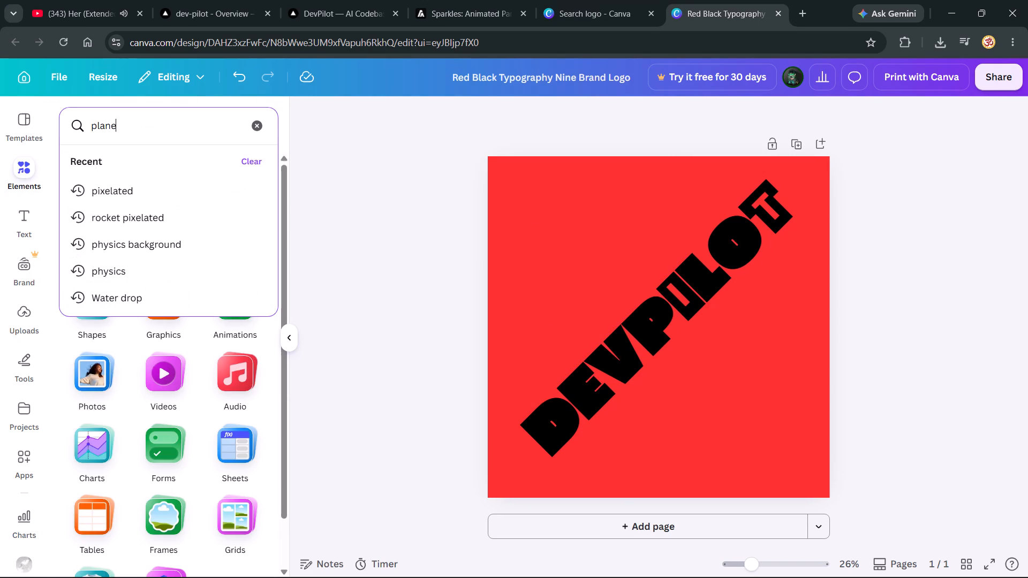
key(Return)
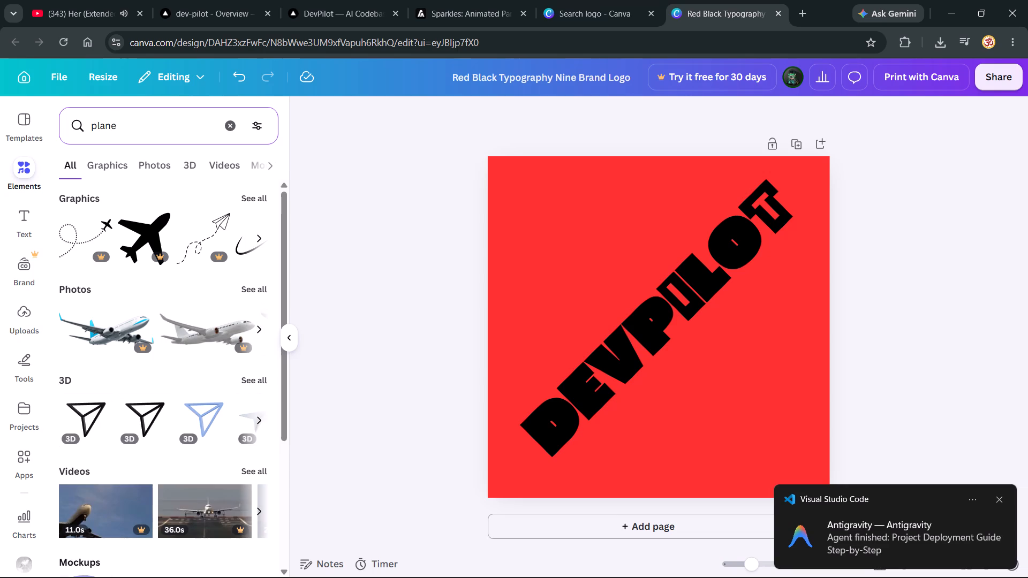
scroll(190, 316, down, 2)
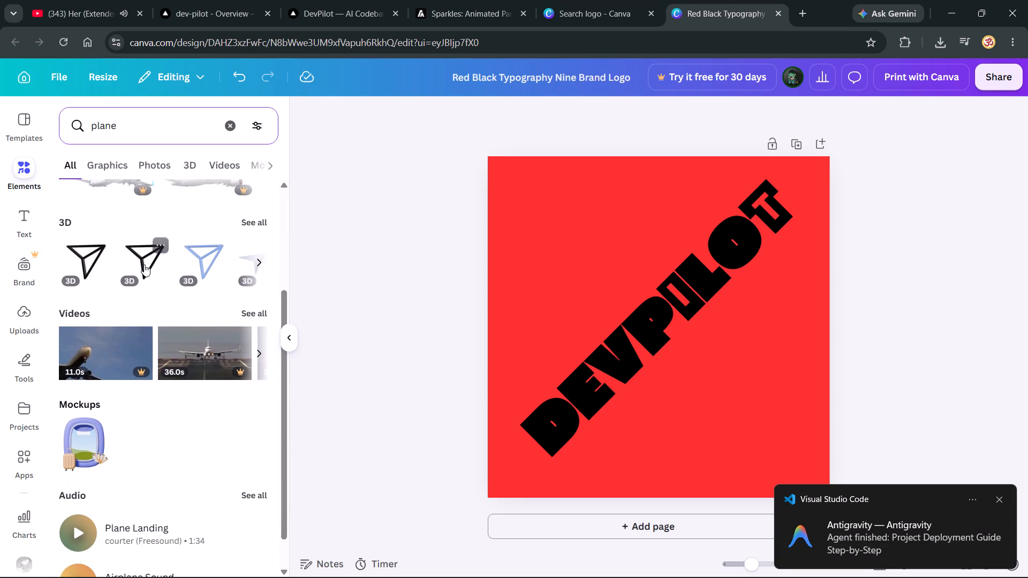
scroll(184, 245, up, 1)
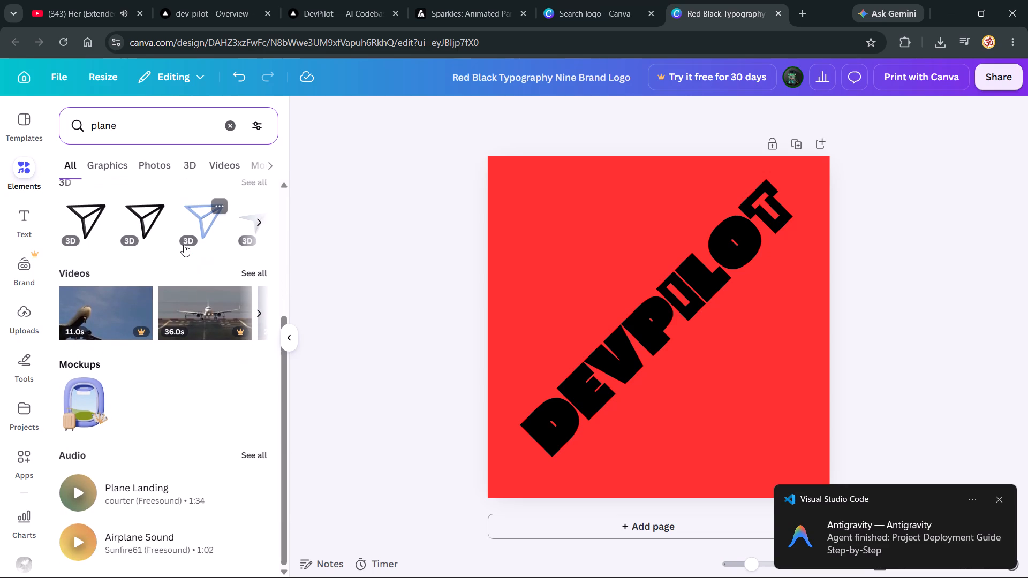
scroll(184, 245, up, 1)
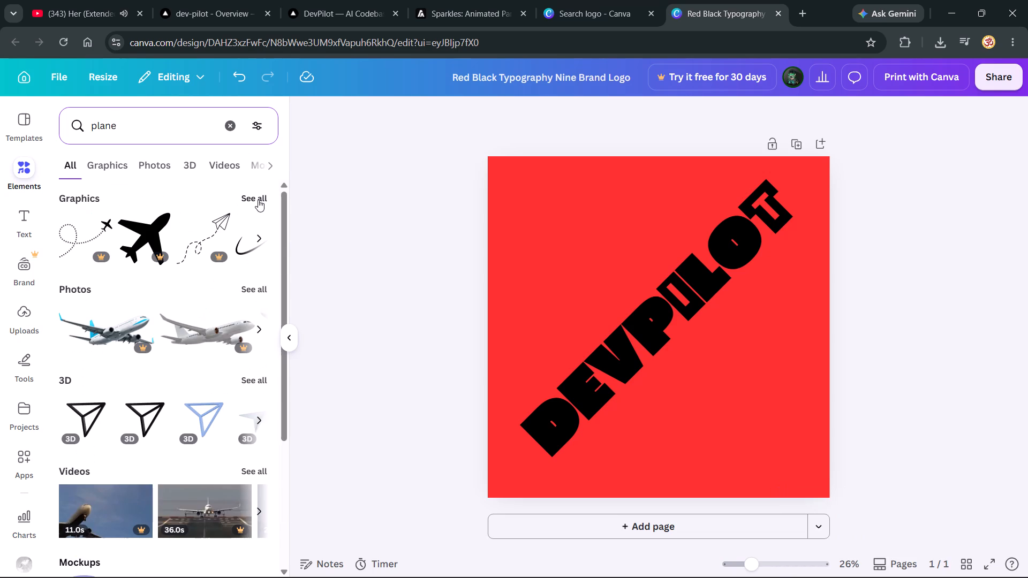
click(258, 200)
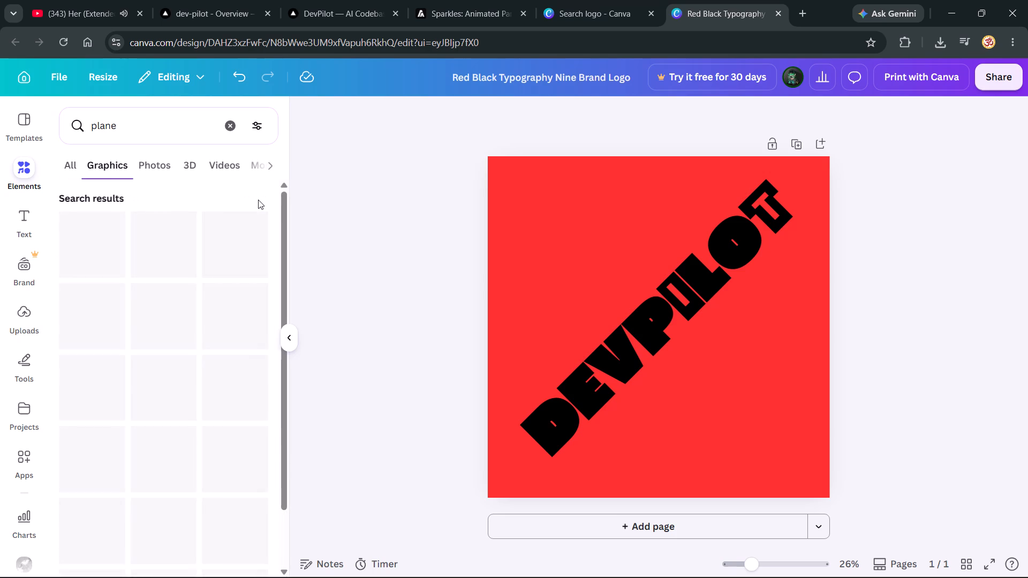
Look through the plane graphics for one that suits the DEVPILOT logo.
scroll(166, 316, down, 2)
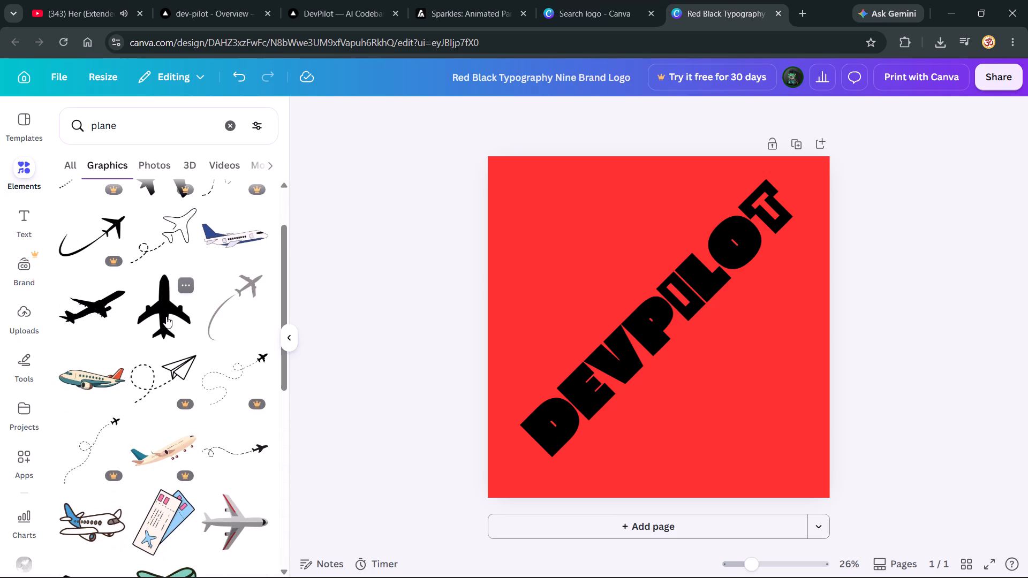
scroll(96, 311, down, 2)
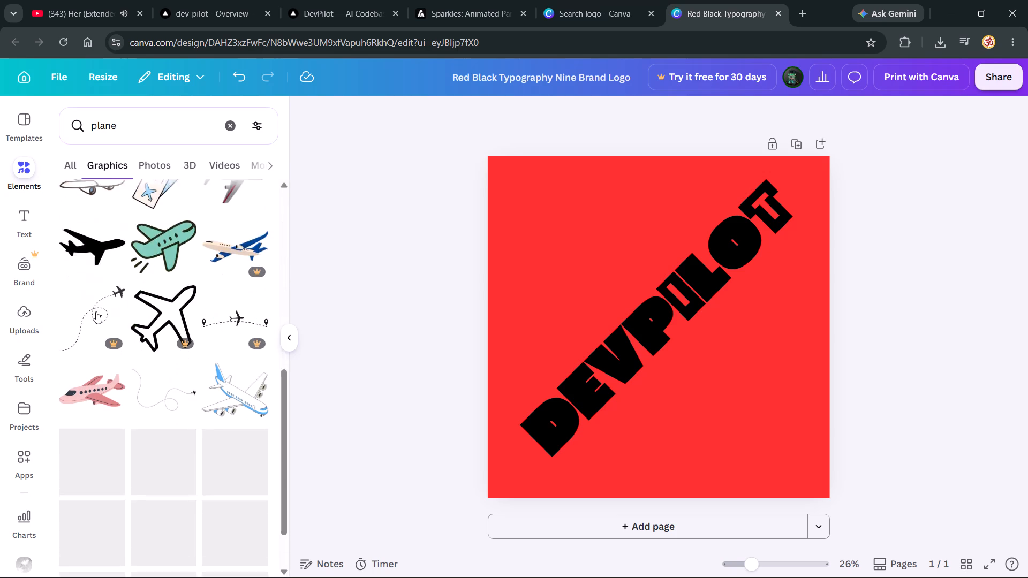
scroll(96, 311, down, 1)
scroll(96, 311, up, 2)
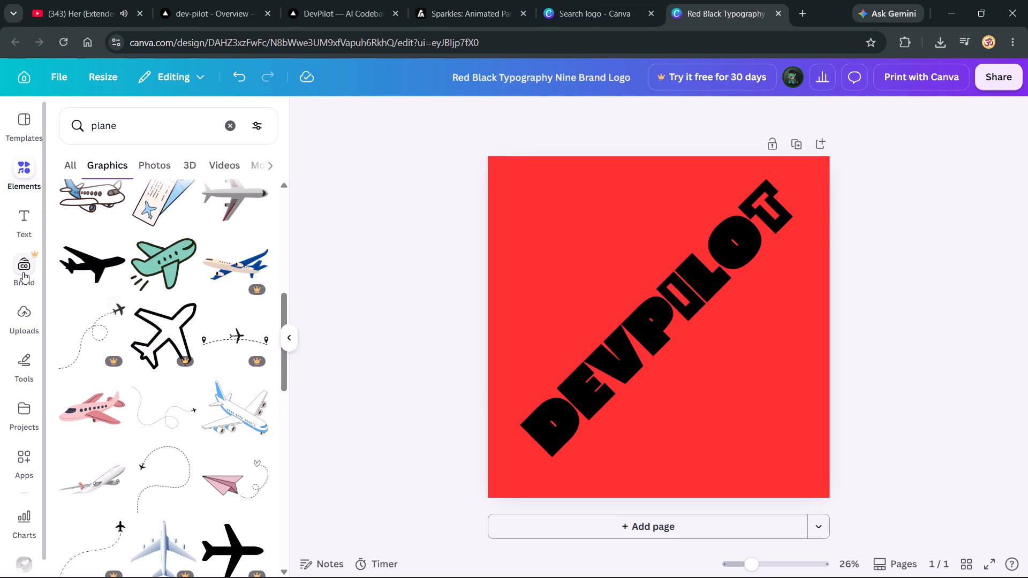
scroll(23, 272, down, 3)
scroll(66, 398, down, 2)
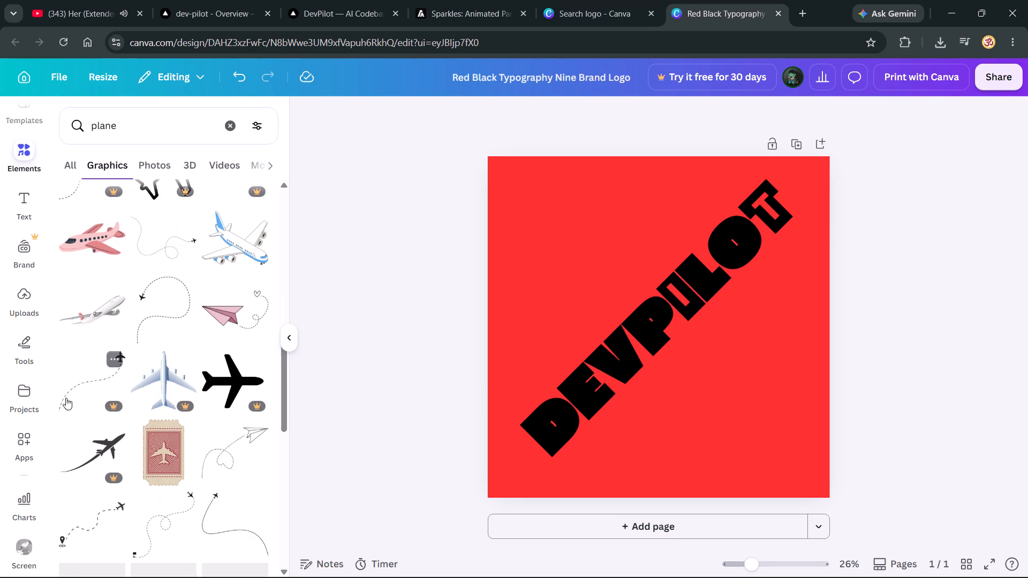
scroll(170, 373, down, 4)
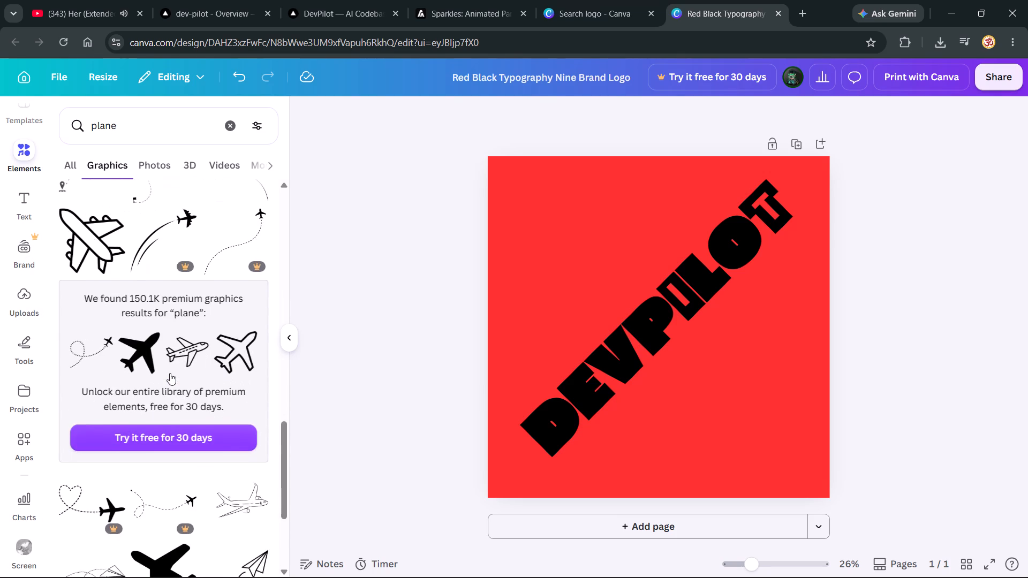
scroll(170, 373, down, 1)
scroll(170, 373, up, 10)
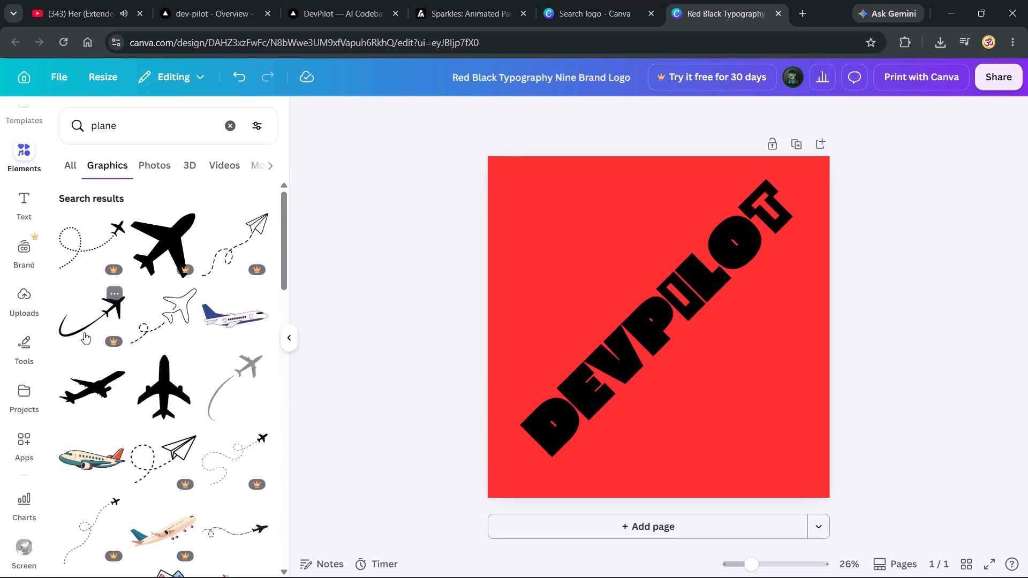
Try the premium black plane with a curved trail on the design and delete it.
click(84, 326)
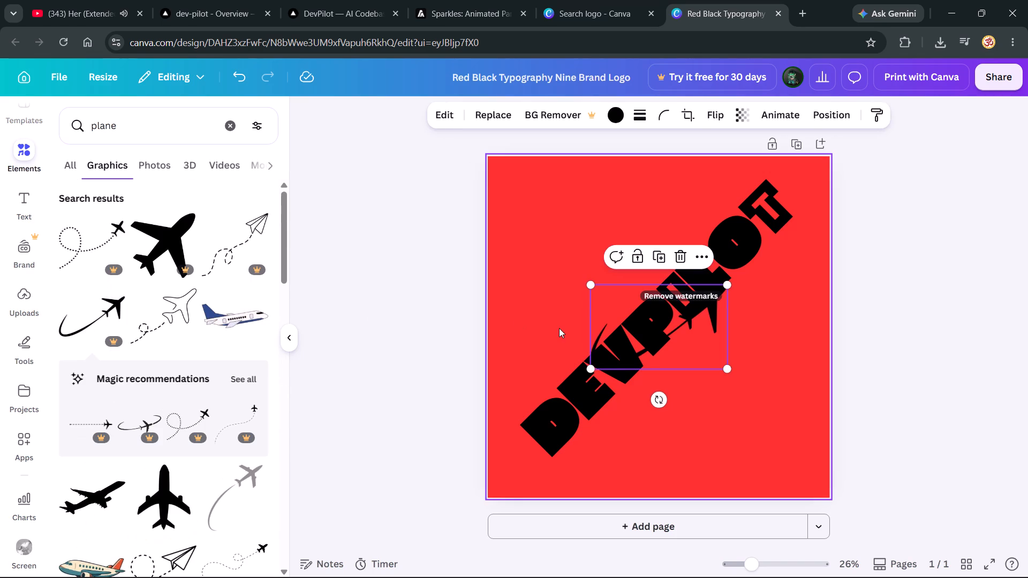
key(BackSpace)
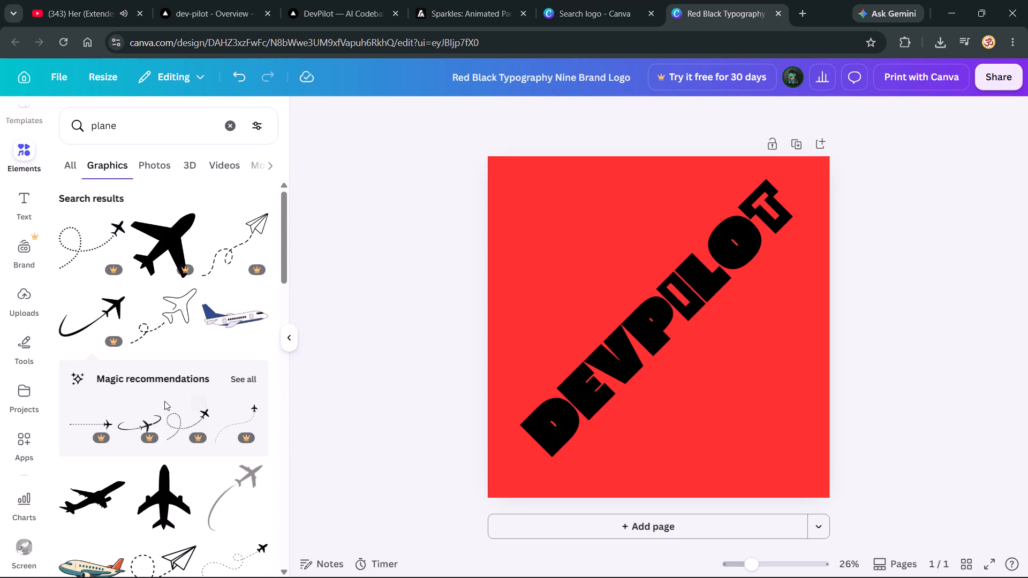
Add the free grey plane with a curved trail and place it above the D, E and V of DEVPILOT.
scroll(164, 401, down, 1)
click(228, 359)
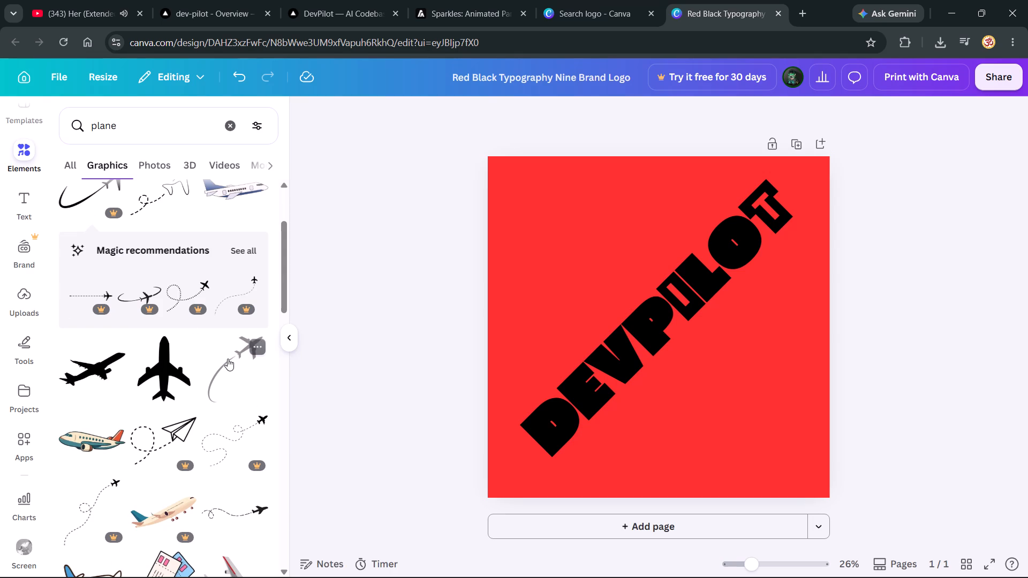
drag(642, 313, 573, 307)
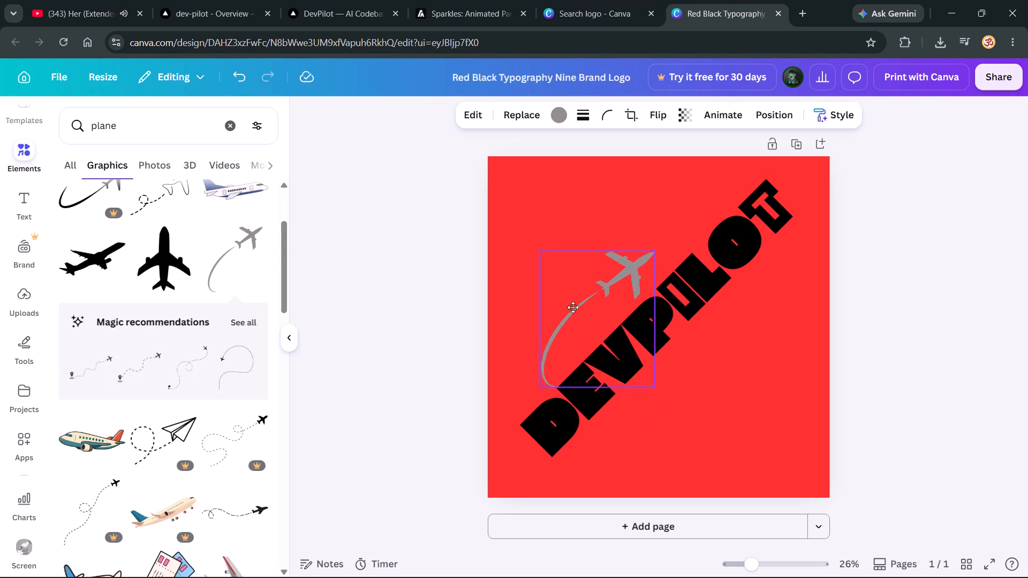
drag(573, 307, 568, 310)
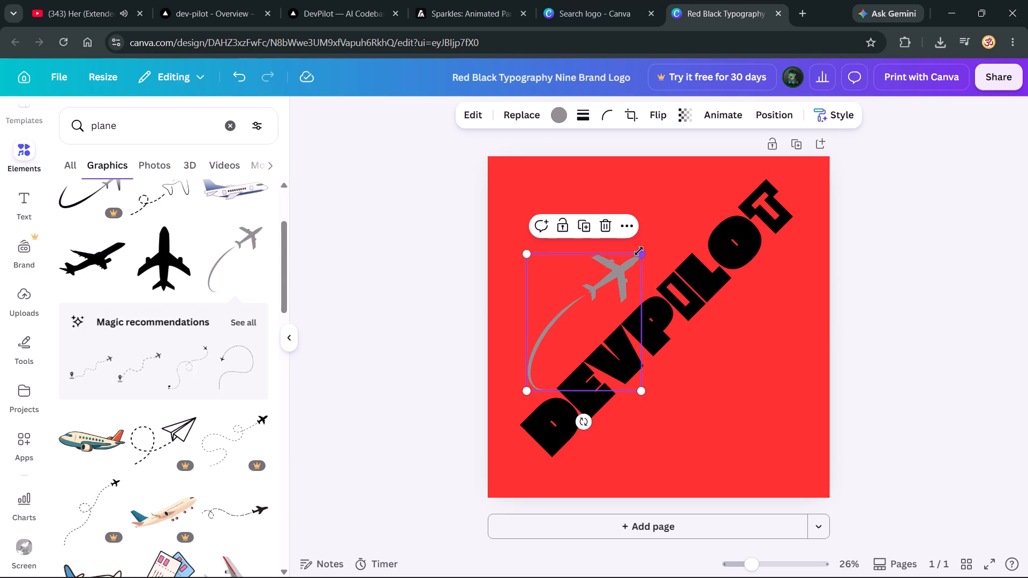
Recolour the plane graphic black, matching the DEVPILOT lettering.
click(563, 119)
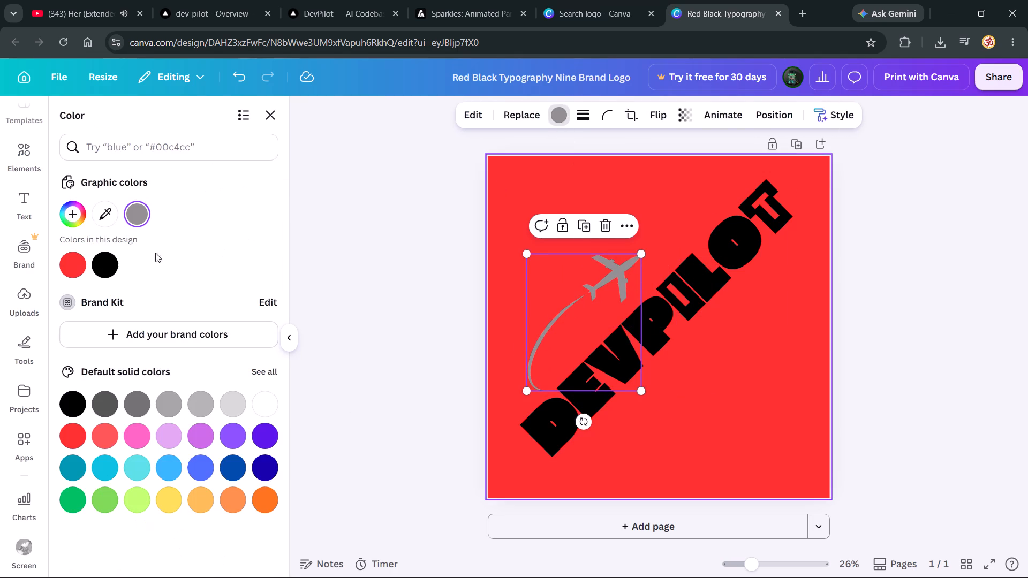
click(106, 272)
click(427, 341)
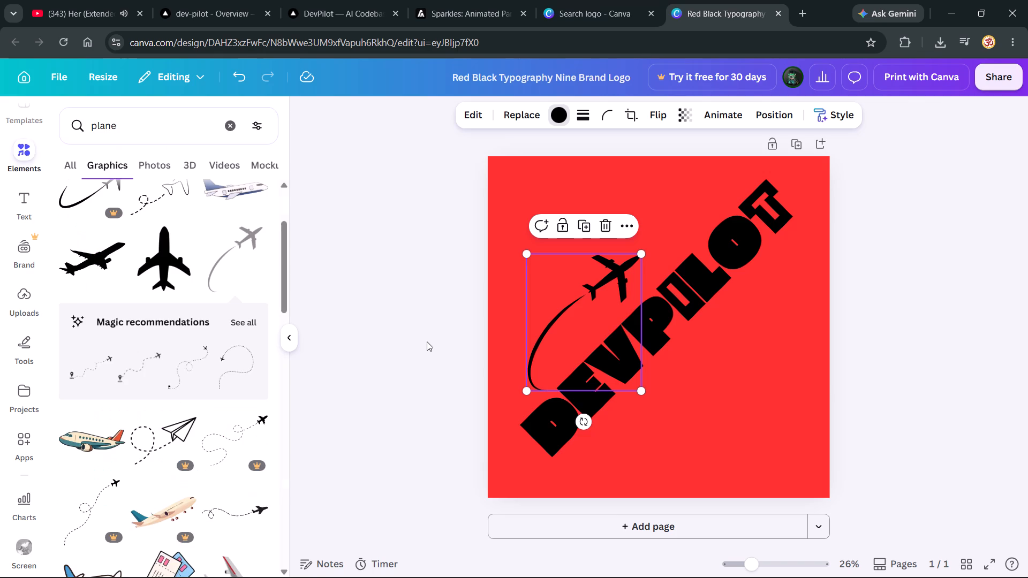
Enlarge the black plane with the curved trail and position it above DEVPILOT, with its trail sweeping up from the D.
drag(642, 252, 685, 225)
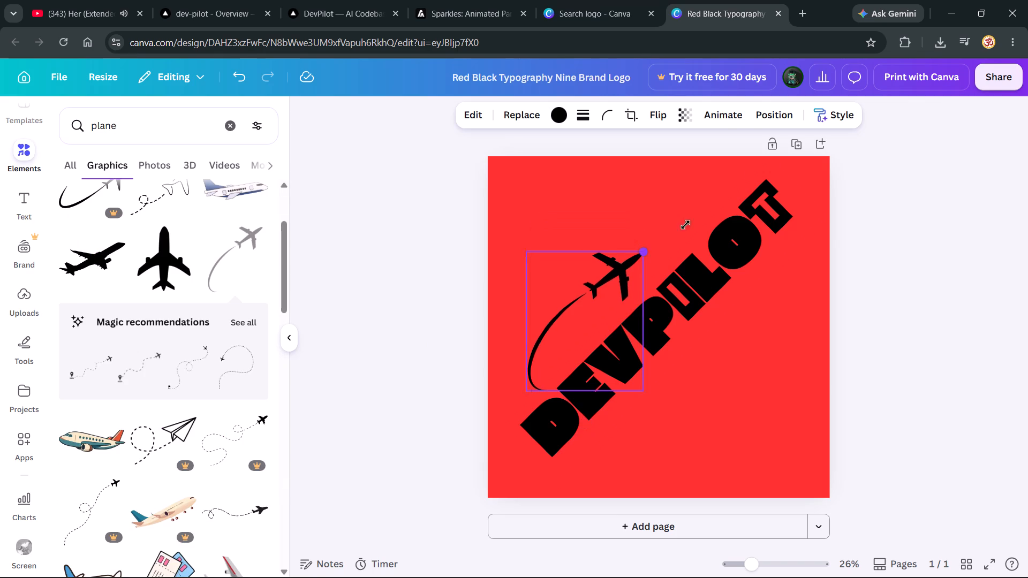
drag(685, 225, 819, 169)
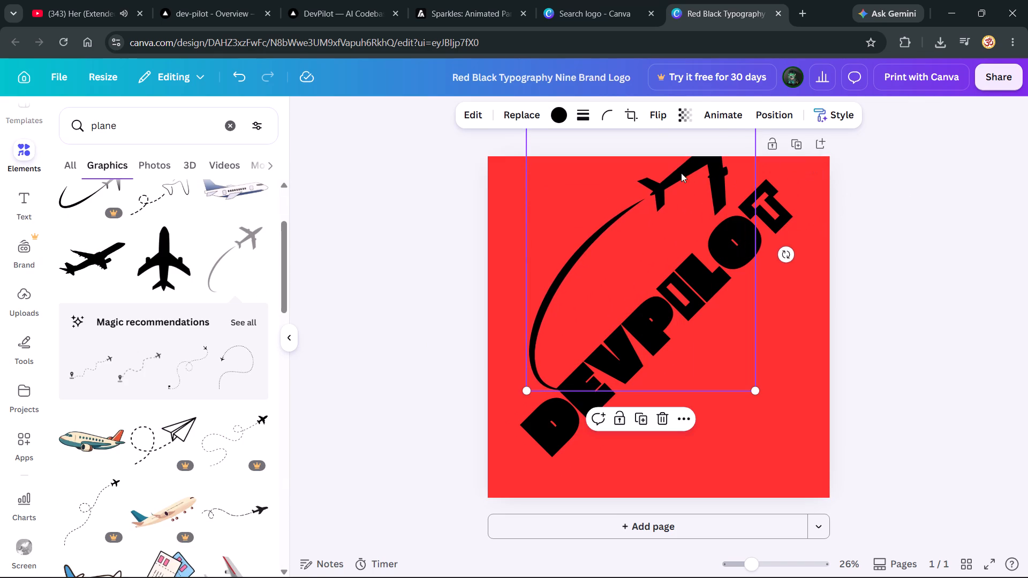
drag(681, 177, 649, 253)
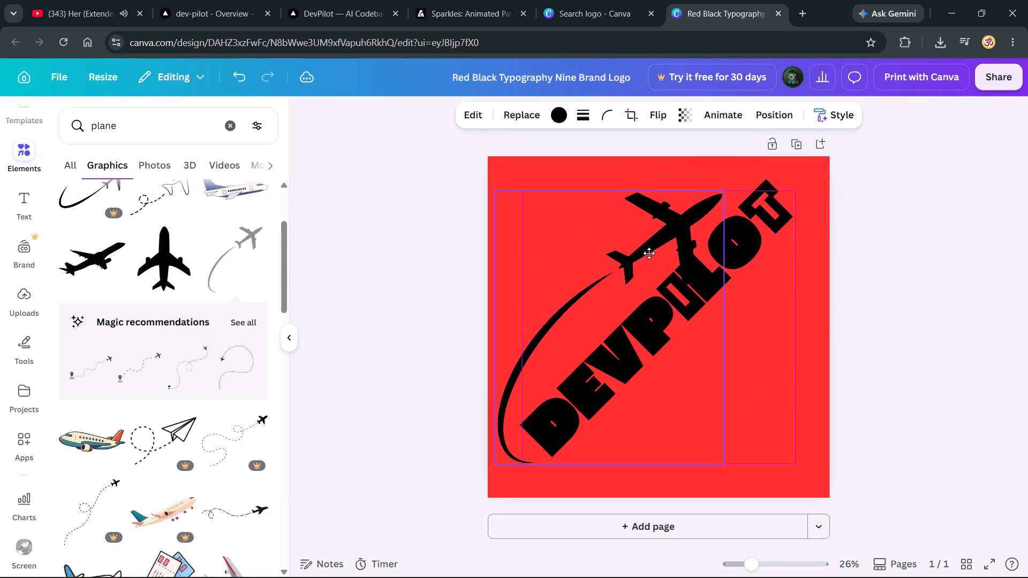
drag(649, 253, 645, 245)
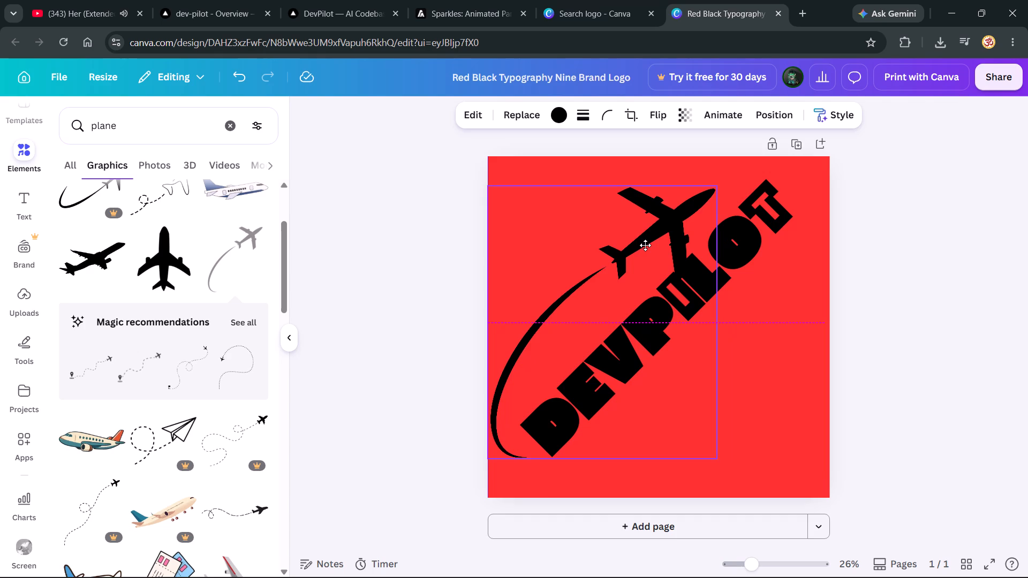
drag(645, 245, 677, 280)
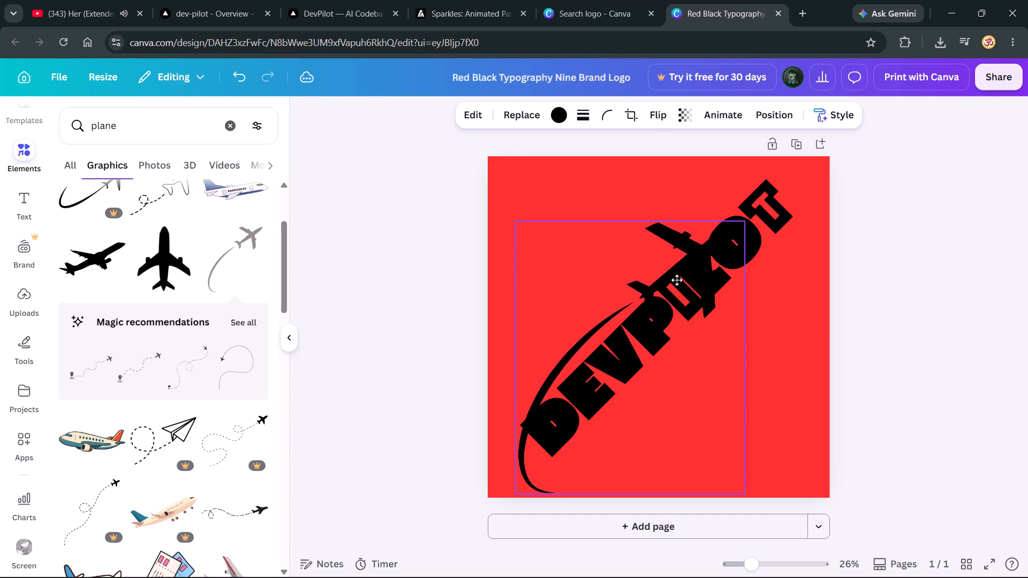
drag(677, 280, 634, 222)
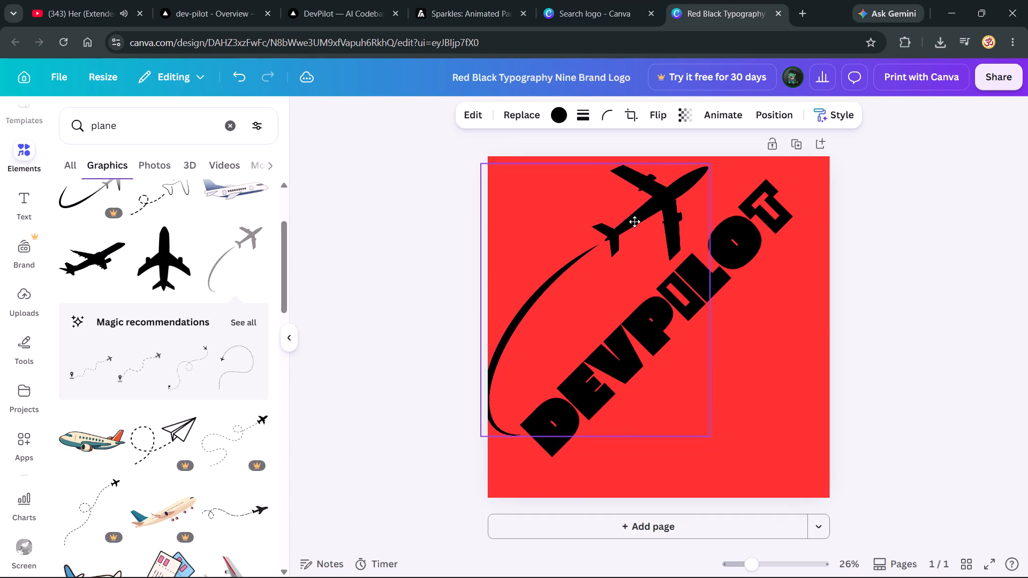
drag(634, 222, 679, 199)
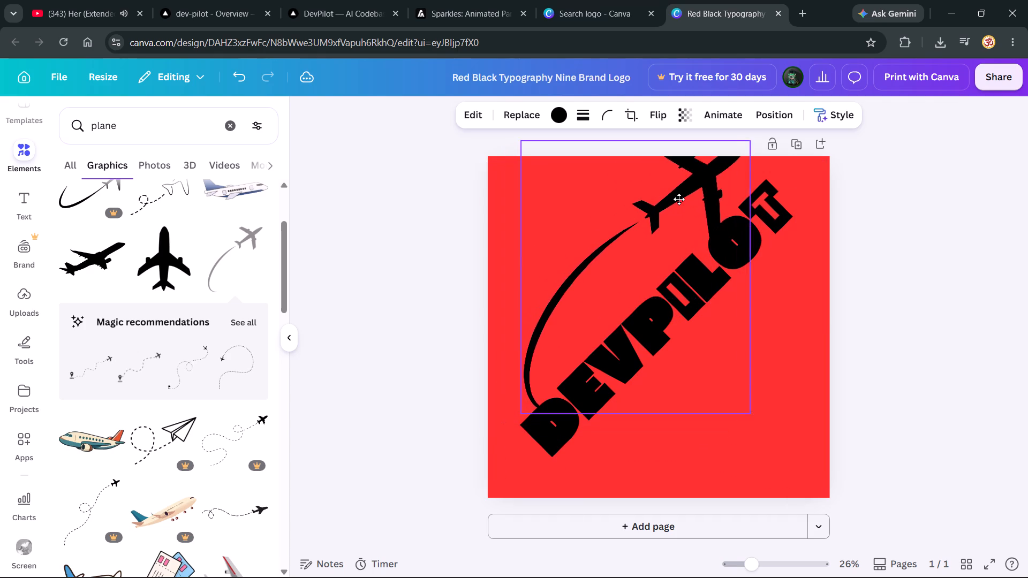
drag(679, 199, 659, 218)
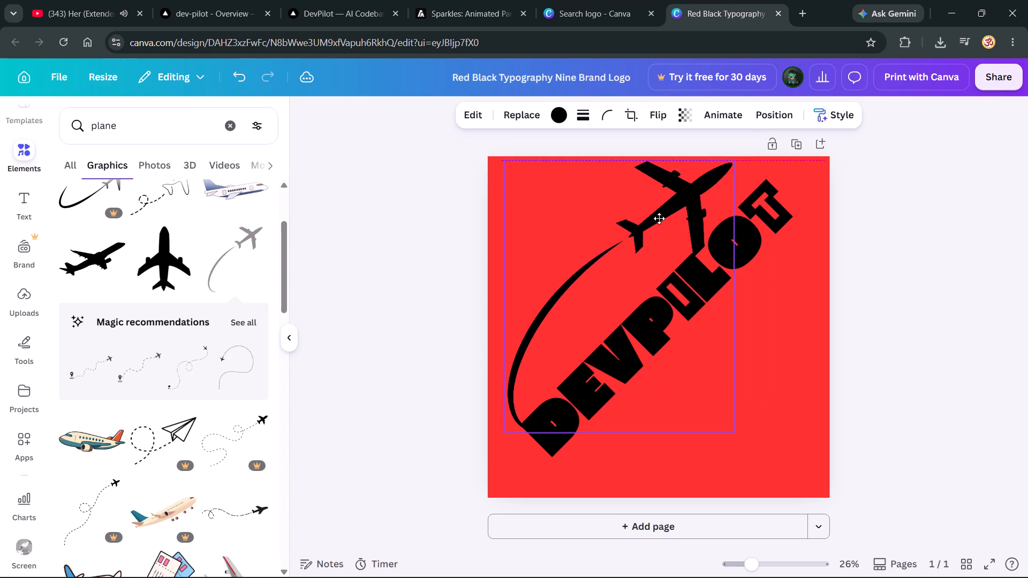
drag(659, 218, 662, 222)
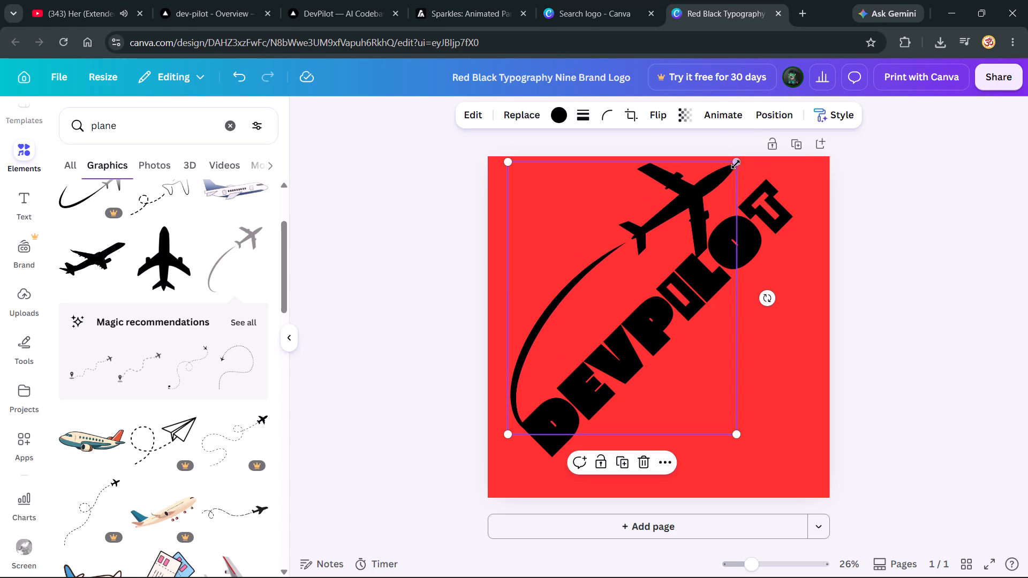
drag(737, 164, 738, 161)
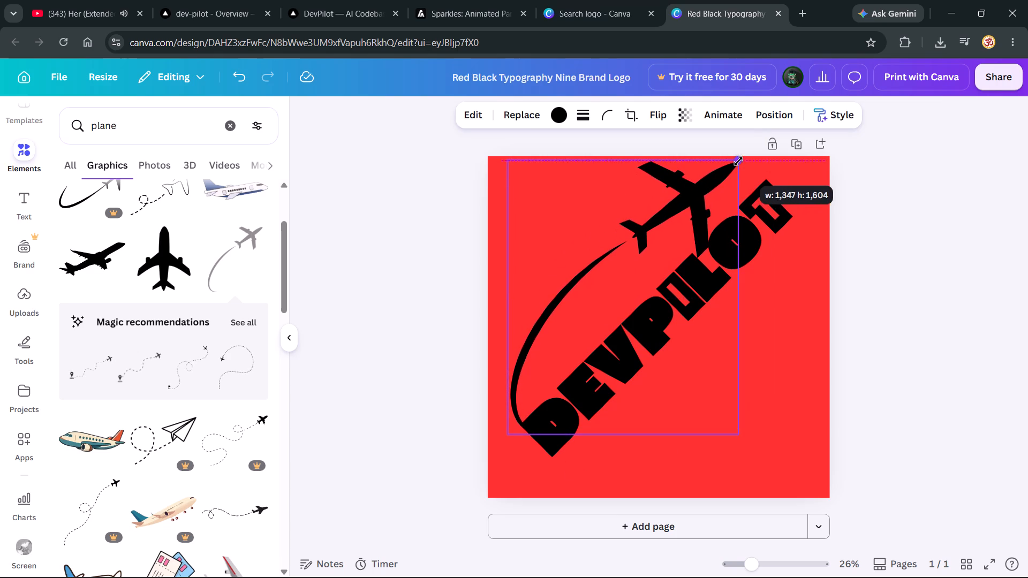
drag(738, 161, 725, 181)
click(917, 274)
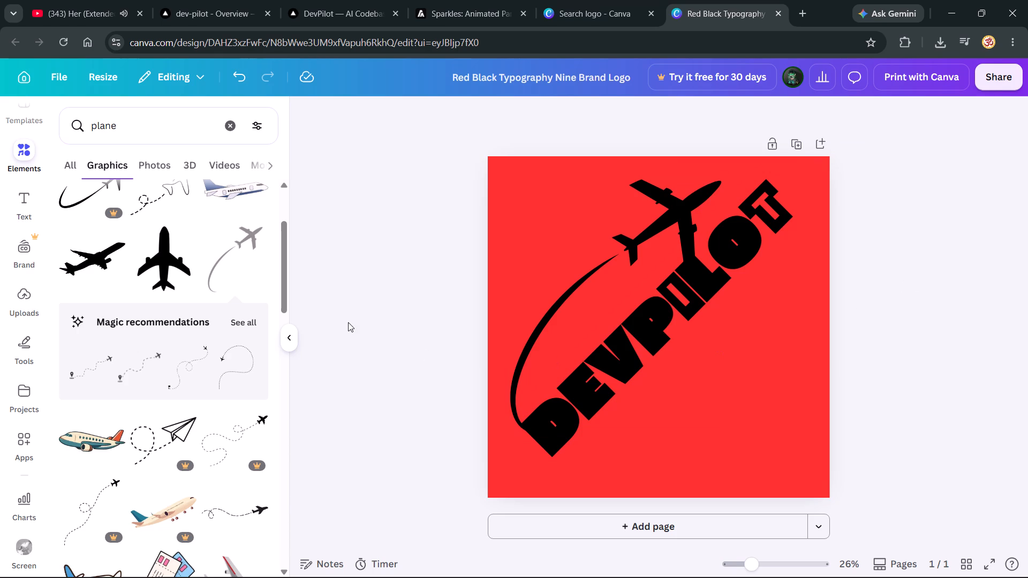
Move the plane with the curved trail aside so it hangs mostly off the page's left edge.
click(643, 222)
drag(643, 222, 632, 222)
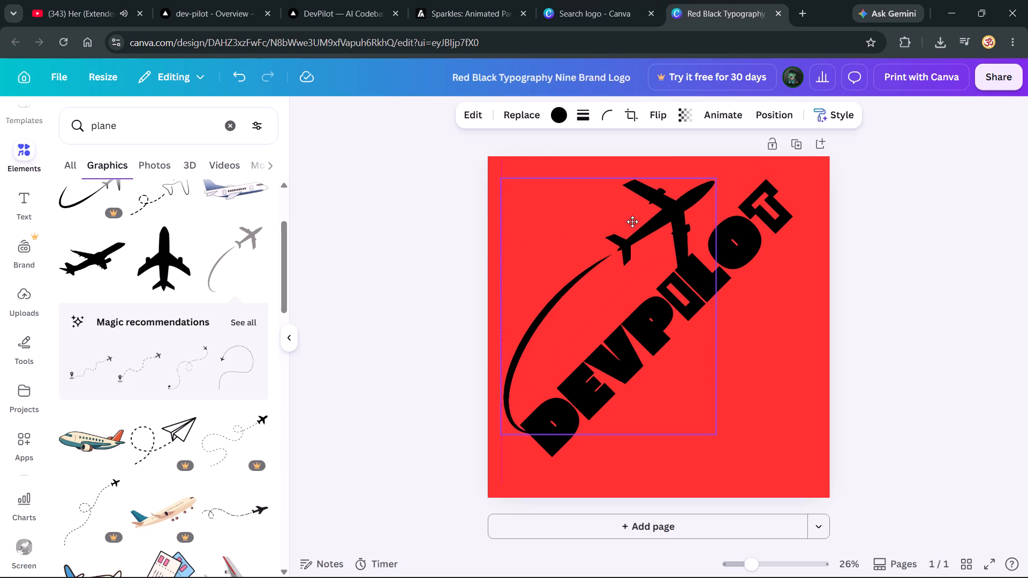
drag(632, 222, 478, 174)
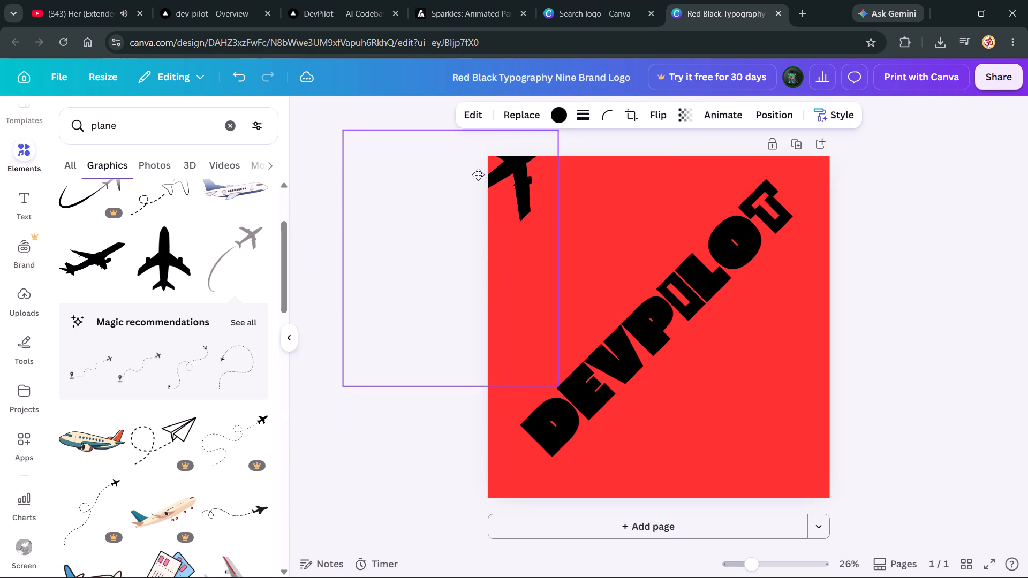
drag(478, 174, 478, 215)
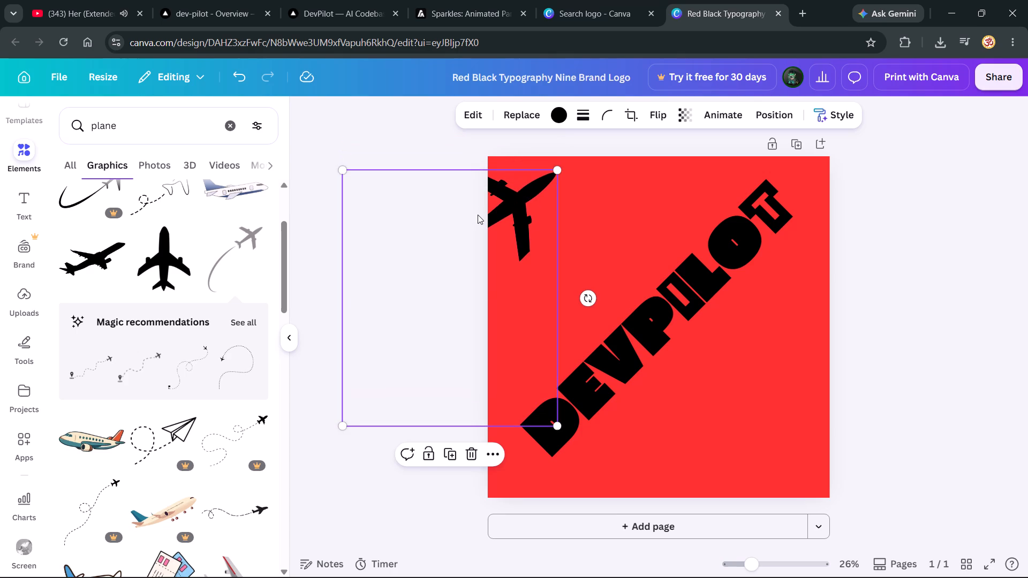
Add the black top-view plane graphic to the design and place it above the V and P of DEVPILOT.
click(162, 268)
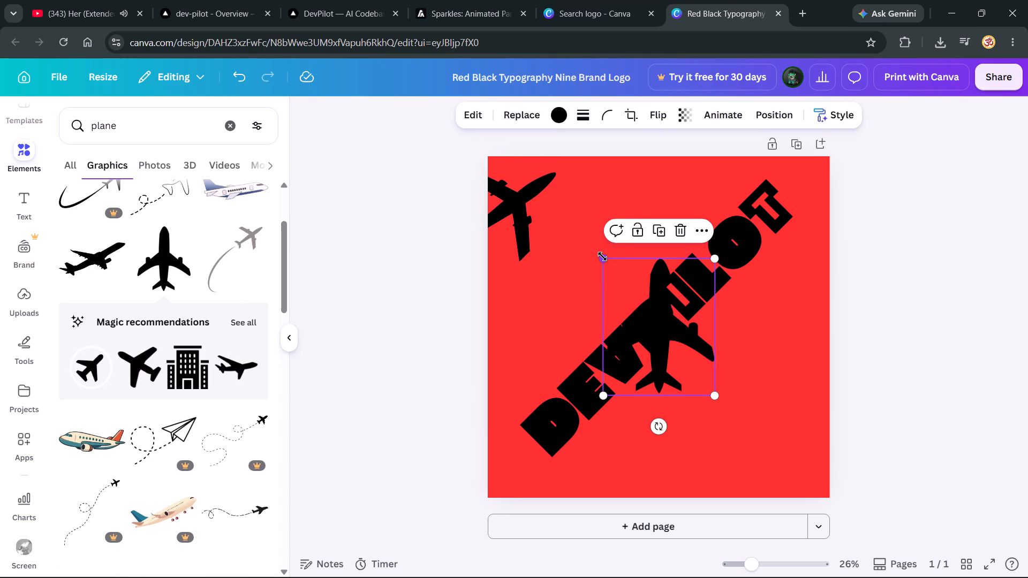
drag(656, 267, 738, 324)
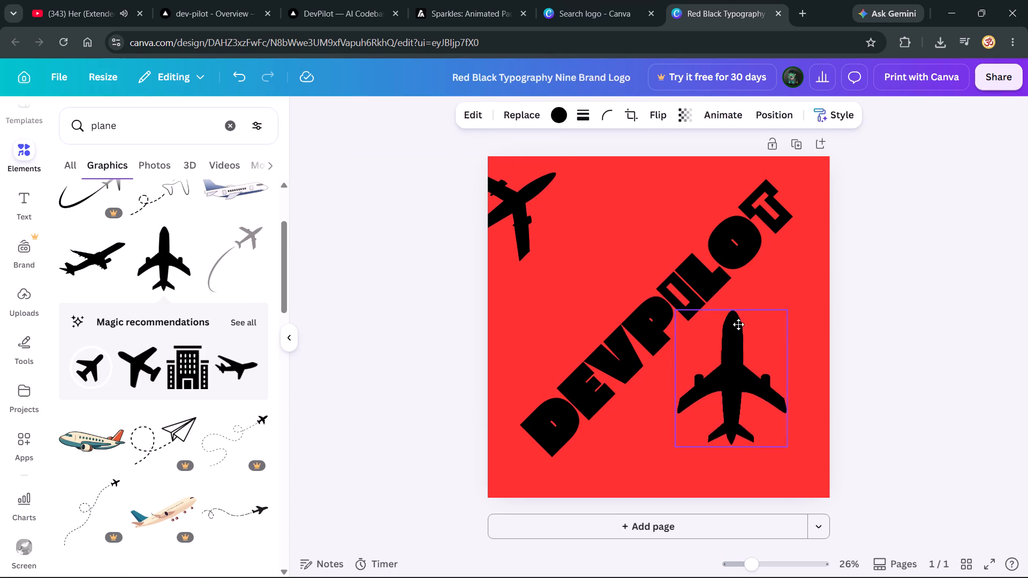
drag(738, 324, 717, 330)
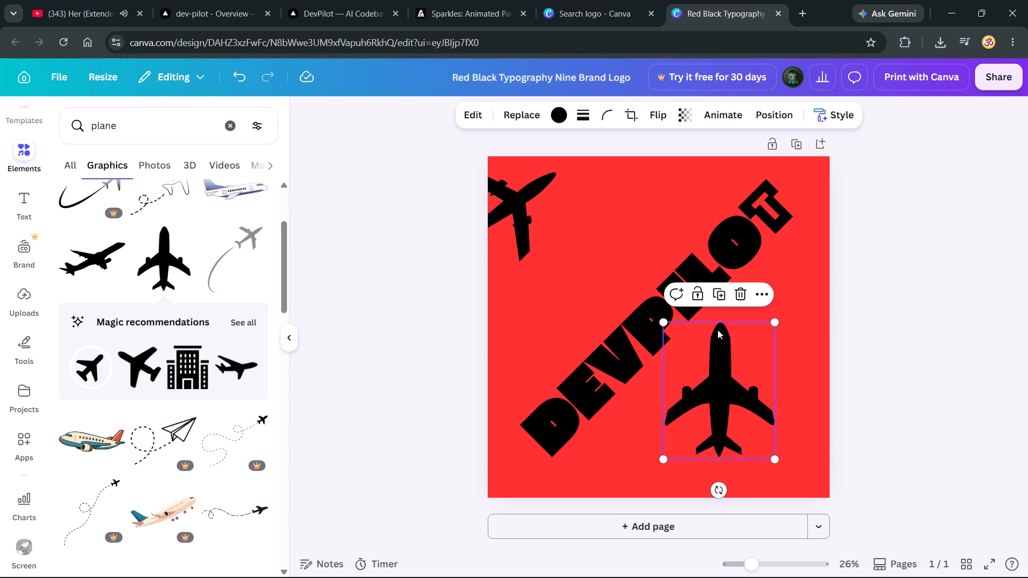
drag(717, 330, 734, 326)
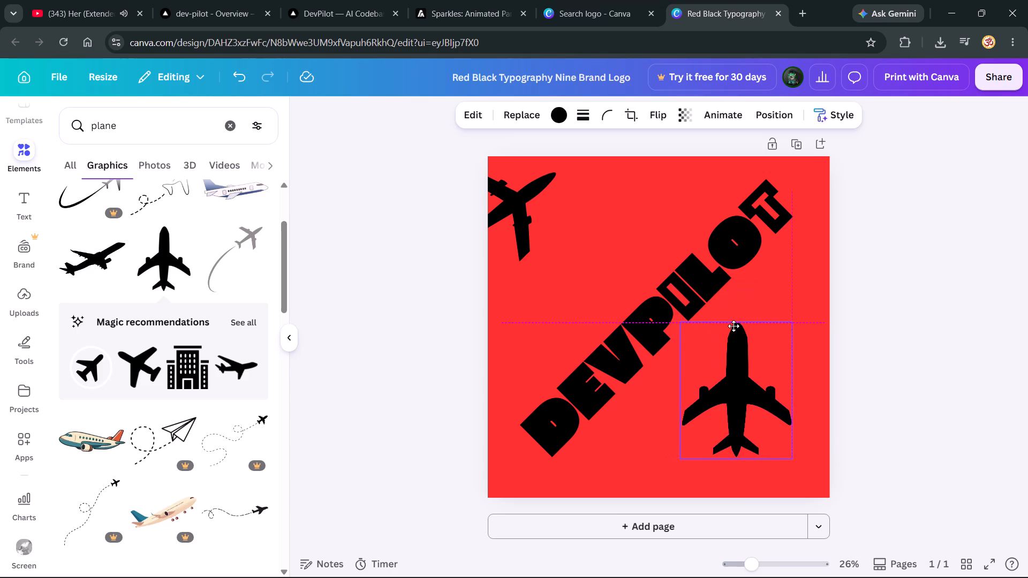
drag(734, 326, 627, 232)
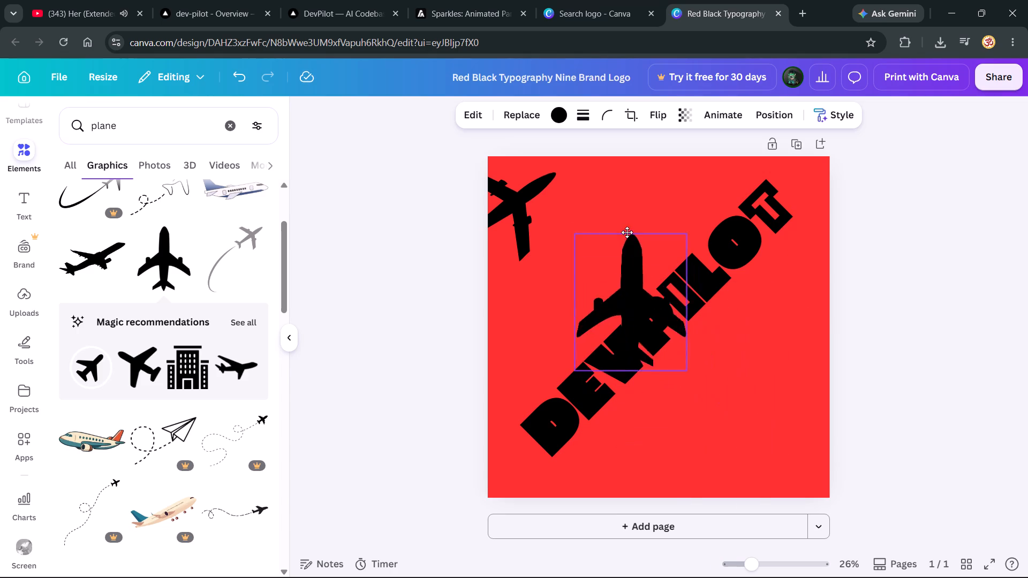
drag(627, 232, 636, 202)
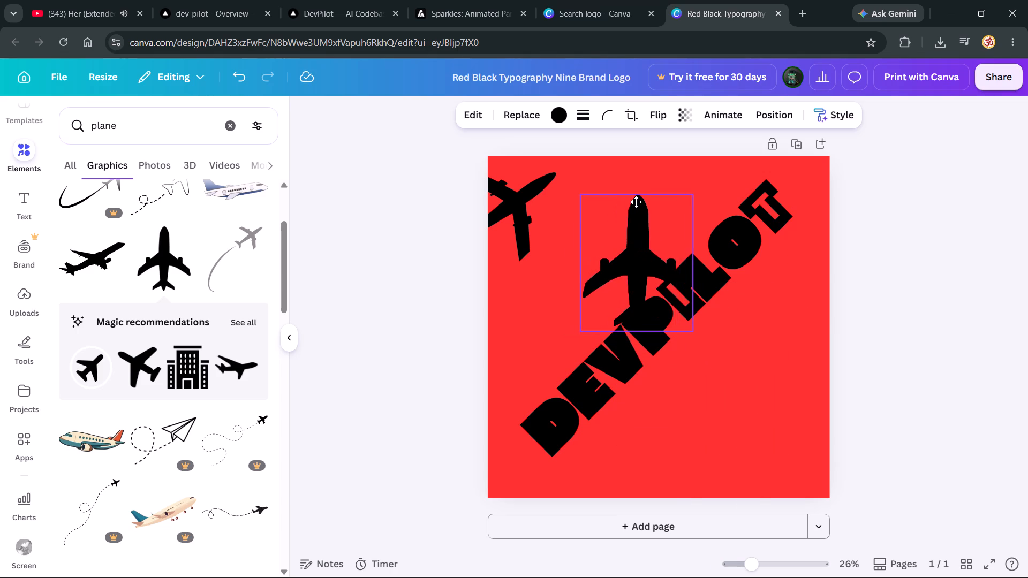
drag(636, 202, 767, 160)
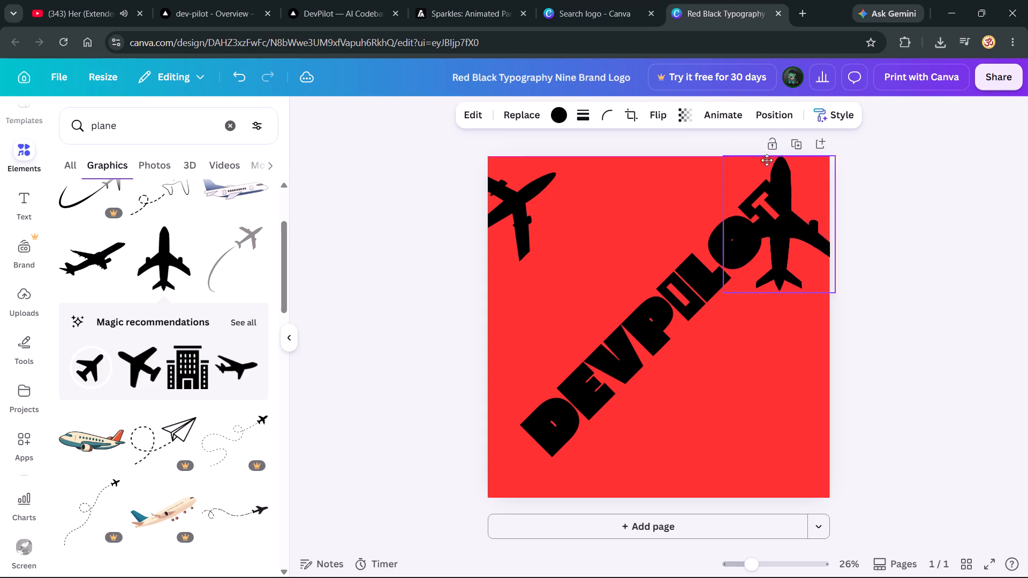
drag(767, 160, 595, 192)
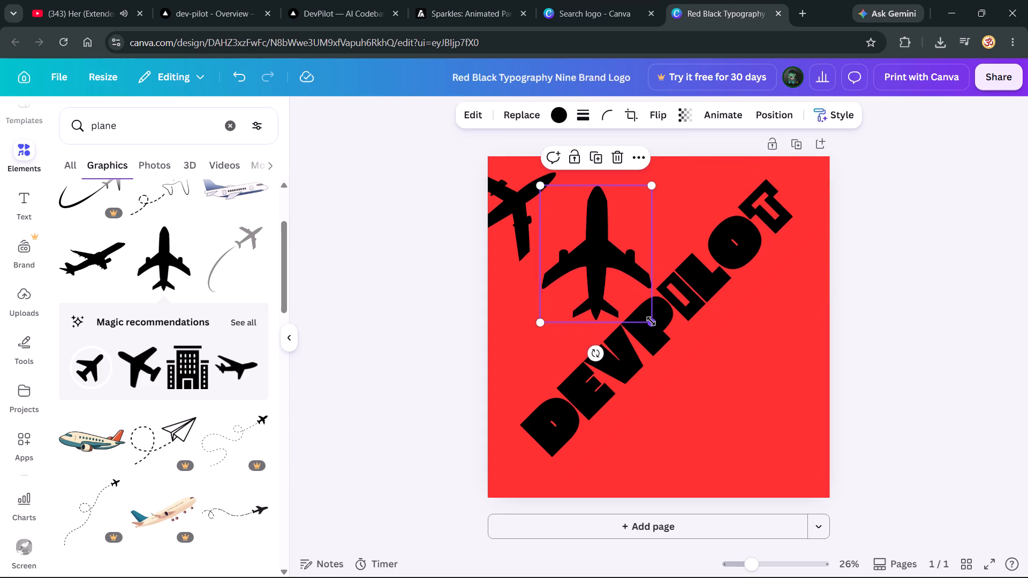
Enlarge the top-view plane to most of the page height and centre it over the DEVPILOT lettering.
drag(651, 321, 860, 489)
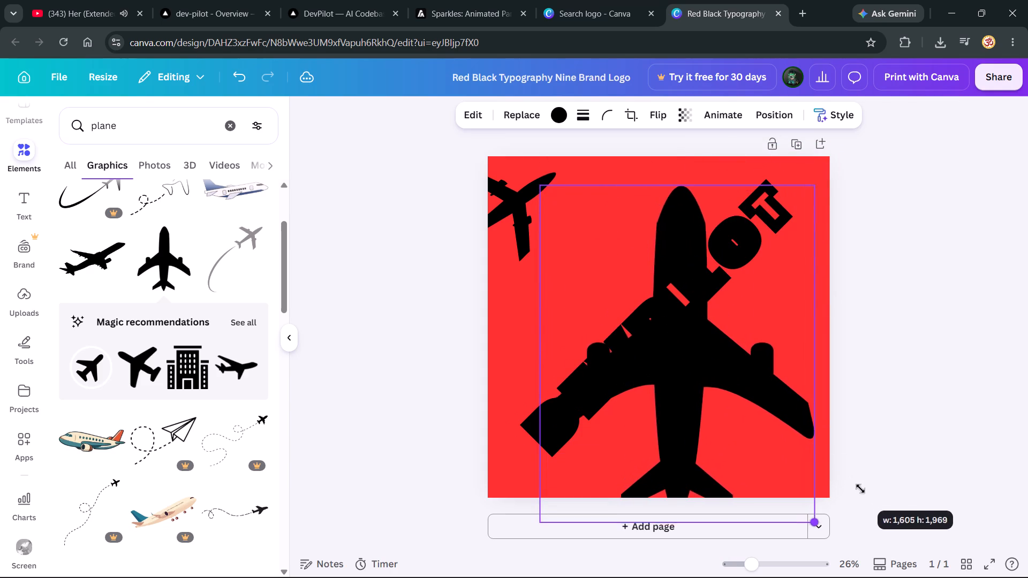
drag(860, 489, 862, 489)
drag(708, 400, 678, 370)
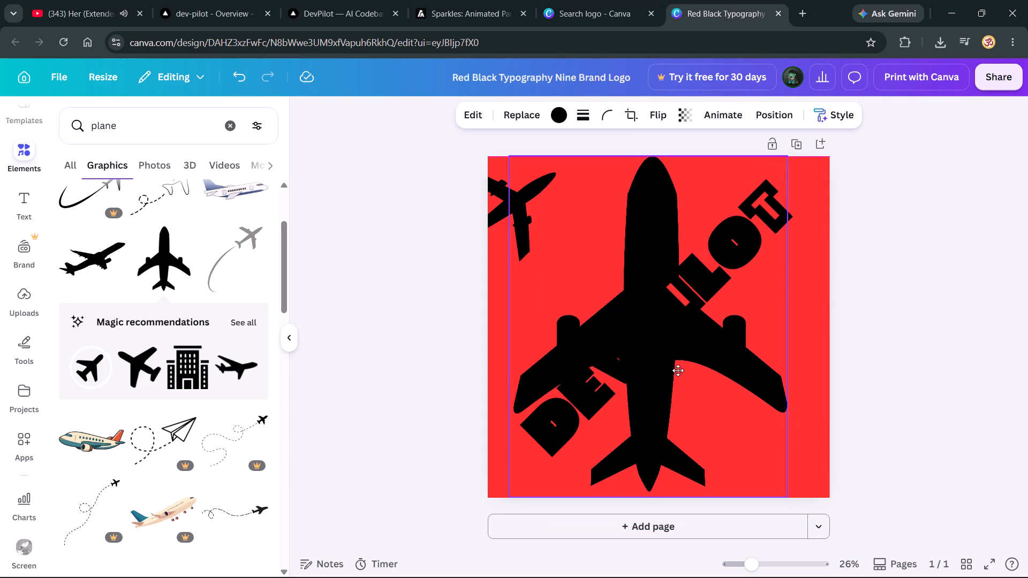
drag(678, 370, 679, 337)
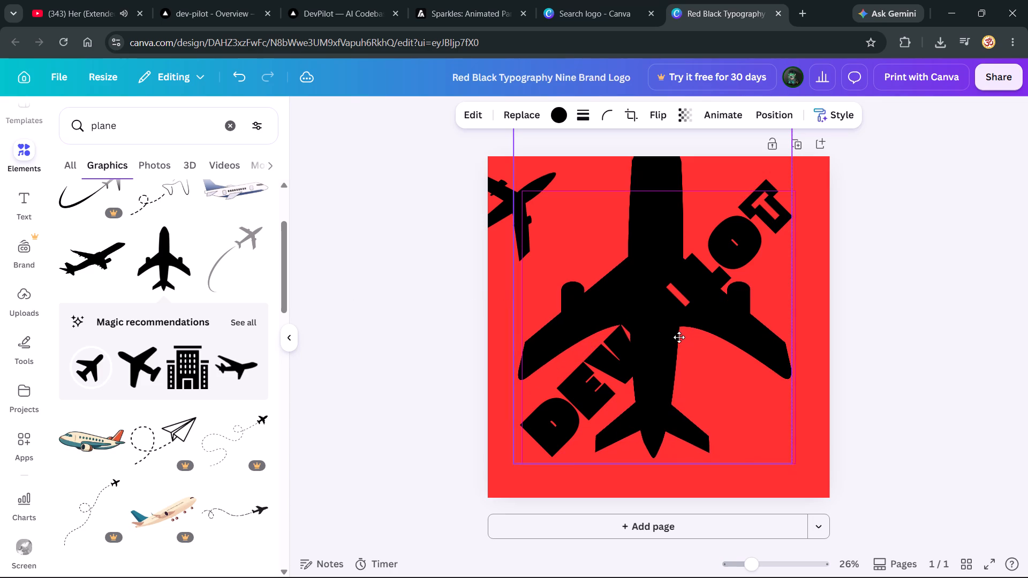
drag(679, 337, 696, 372)
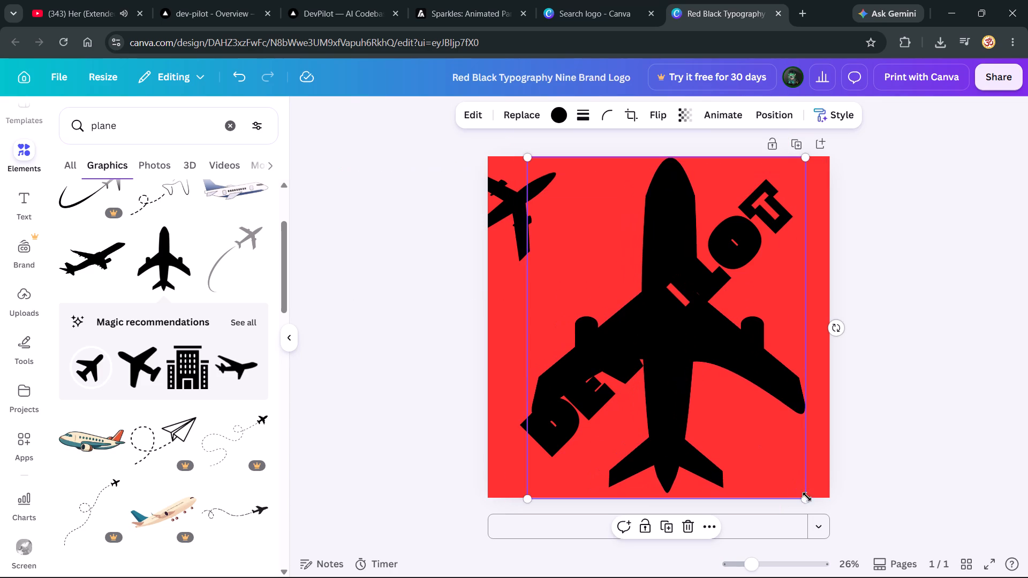
drag(807, 499, 762, 454)
drag(696, 395, 700, 408)
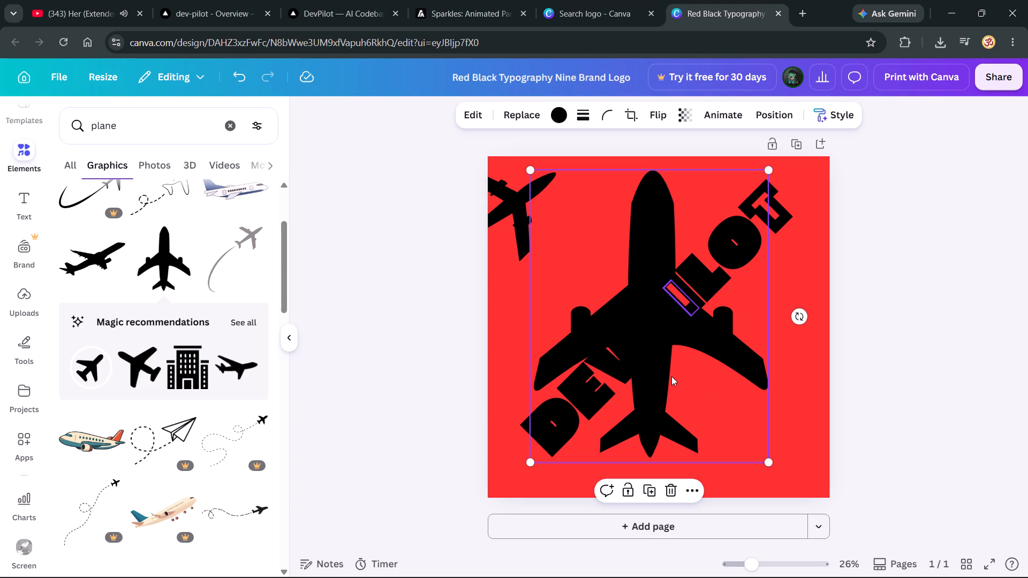
Recolour the large top-view plane with the light red default colour, slightly paler than the page background.
right_click(636, 234)
click(613, 218)
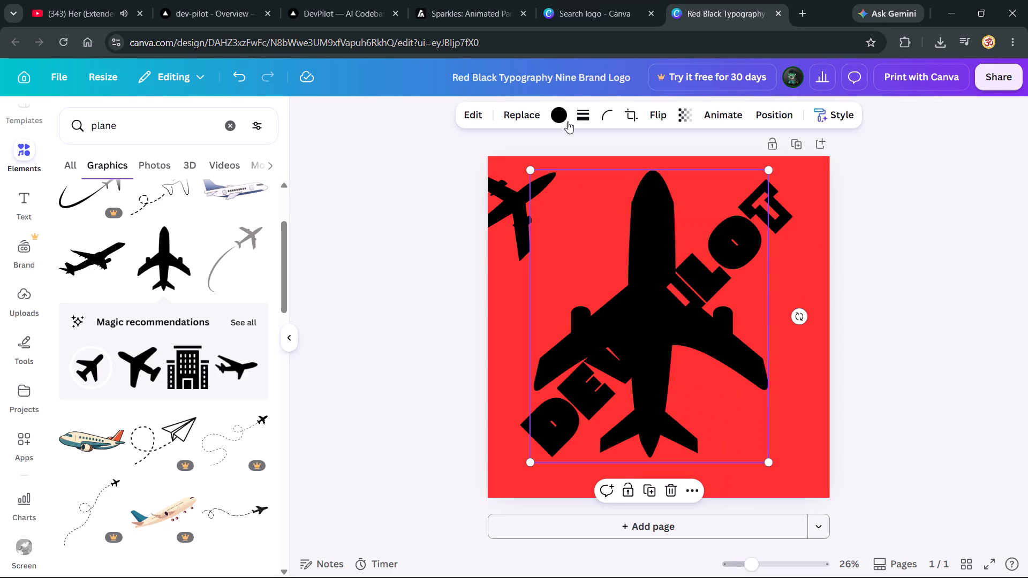
click(565, 120)
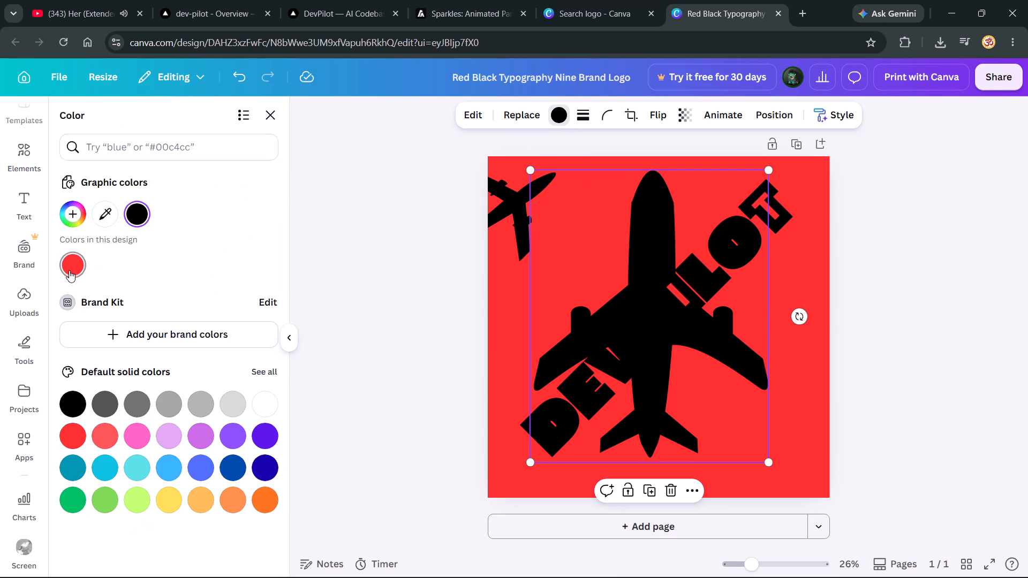
click(102, 437)
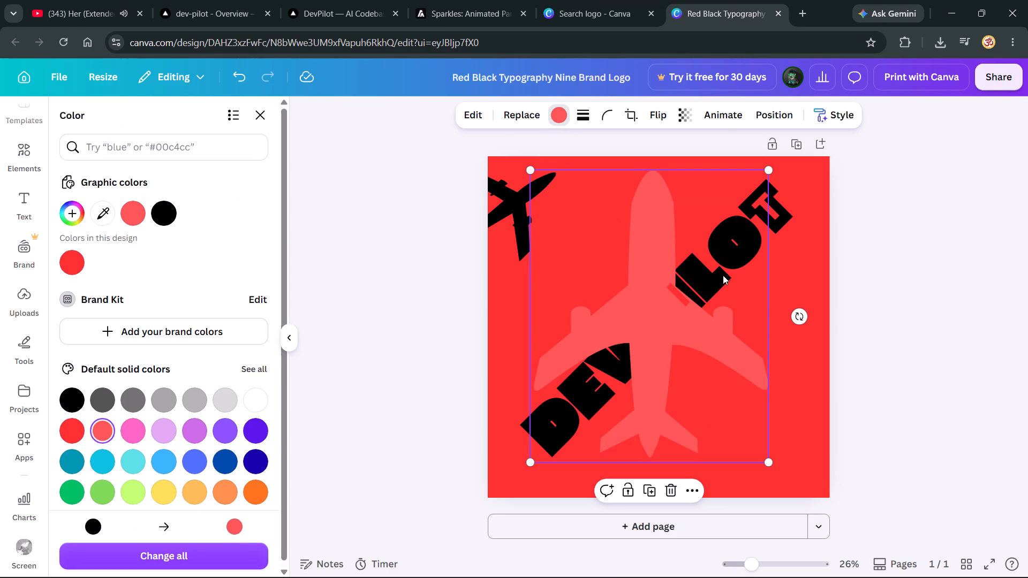
Send the large light red plane to the back, behind the DEVPILOT lettering.
click(728, 245)
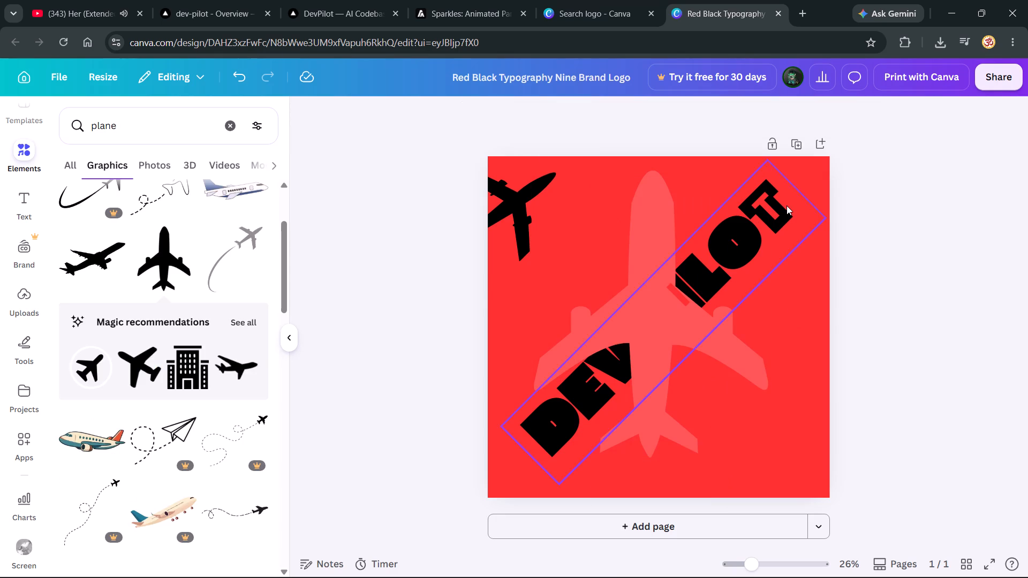
click(787, 206)
click(640, 219)
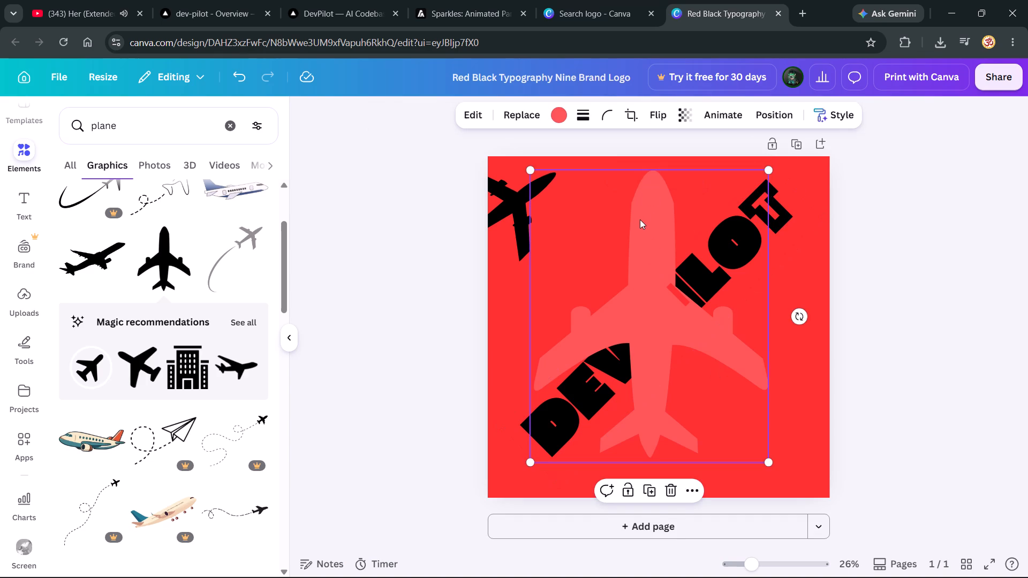
right_click(640, 219)
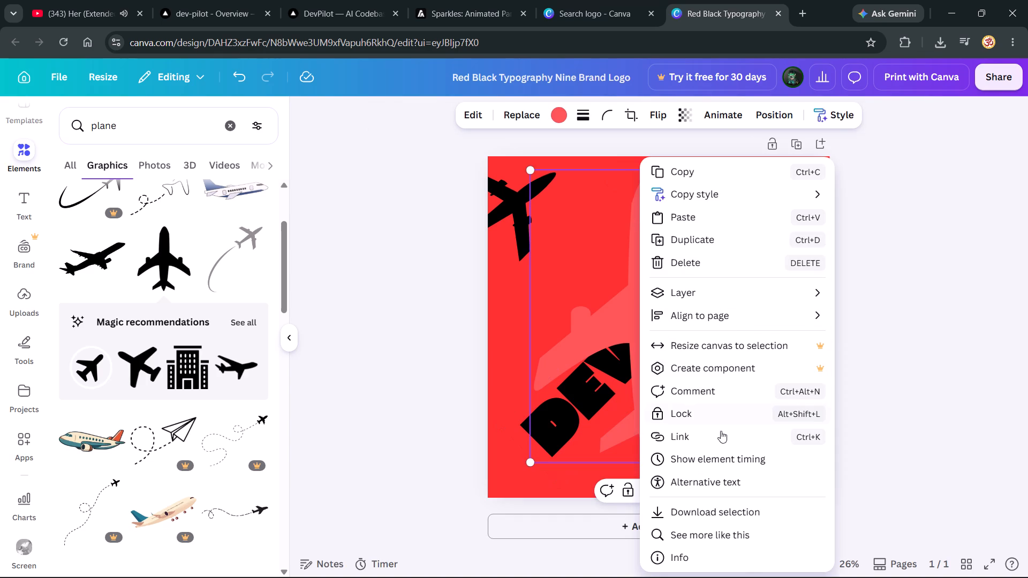
click(775, 291)
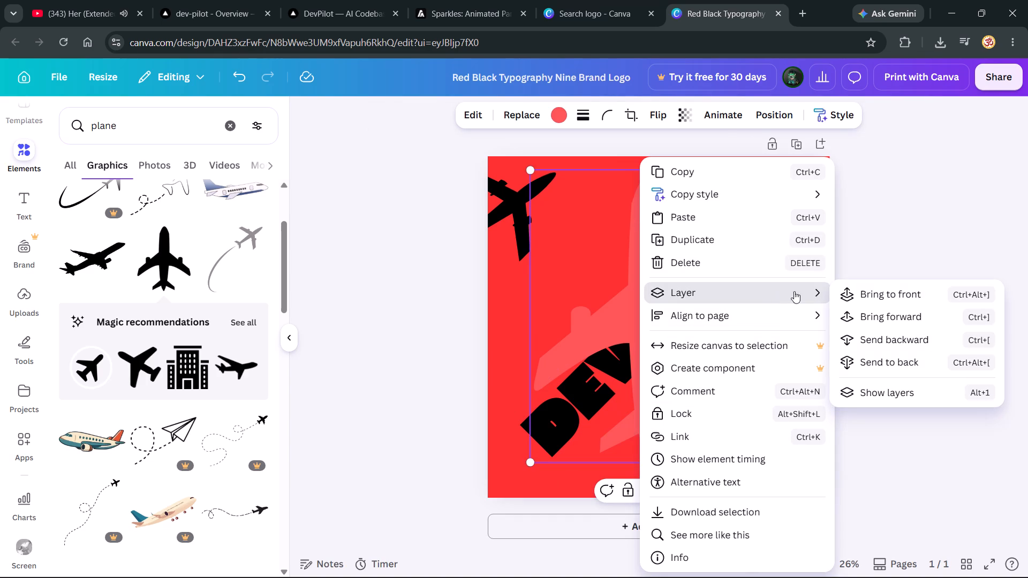
click(910, 343)
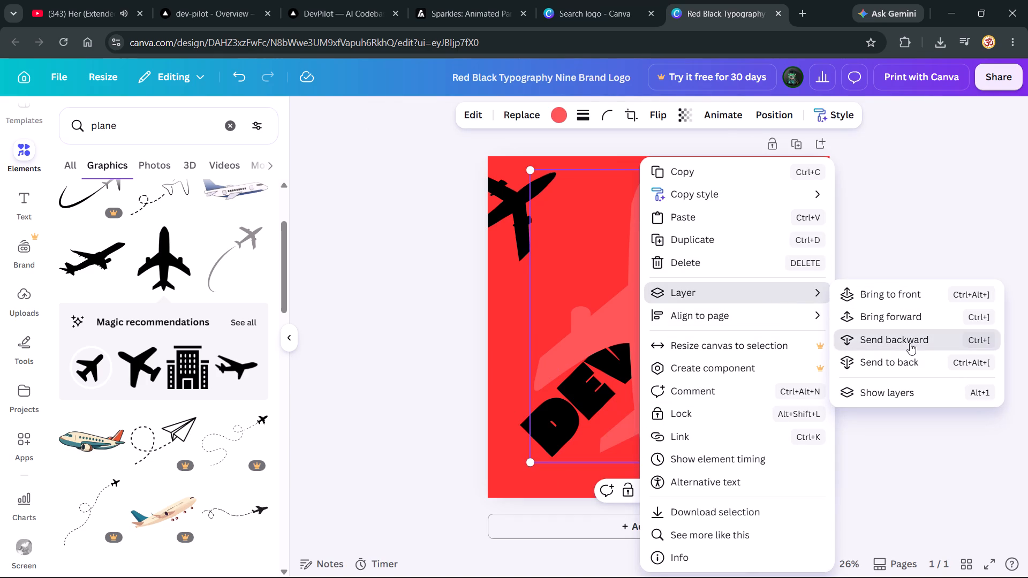
click(912, 362)
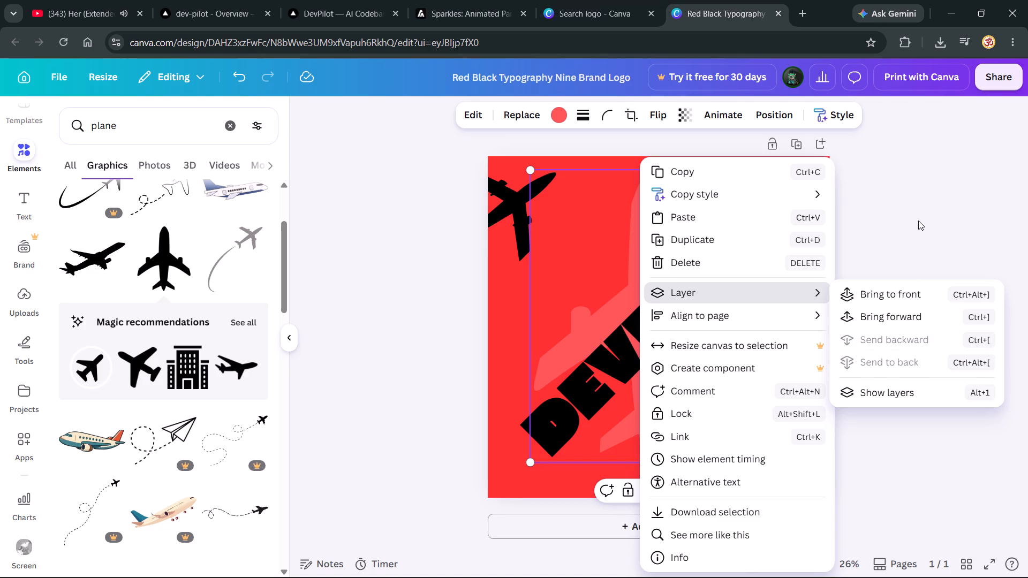
click(918, 220)
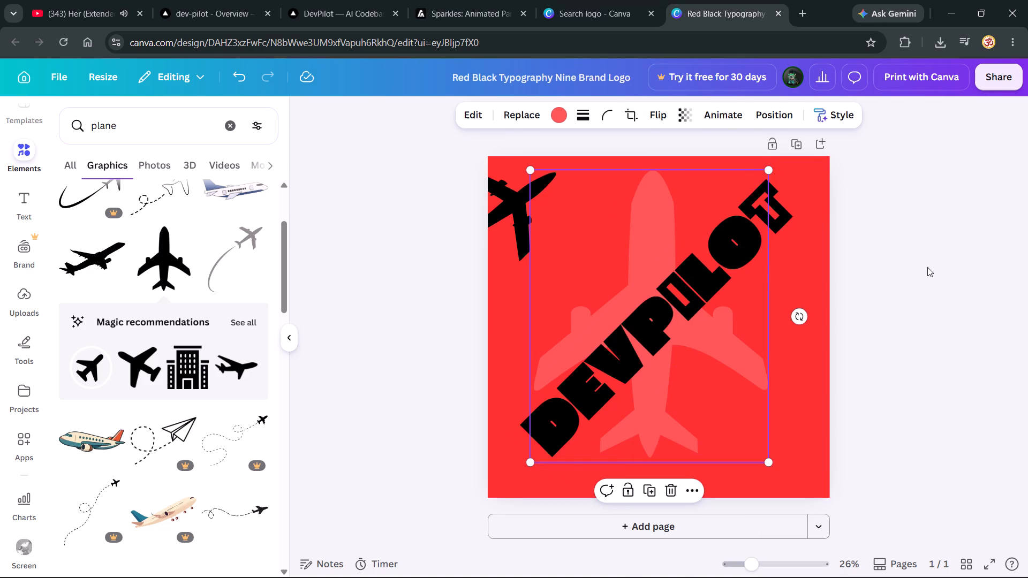
click(929, 256)
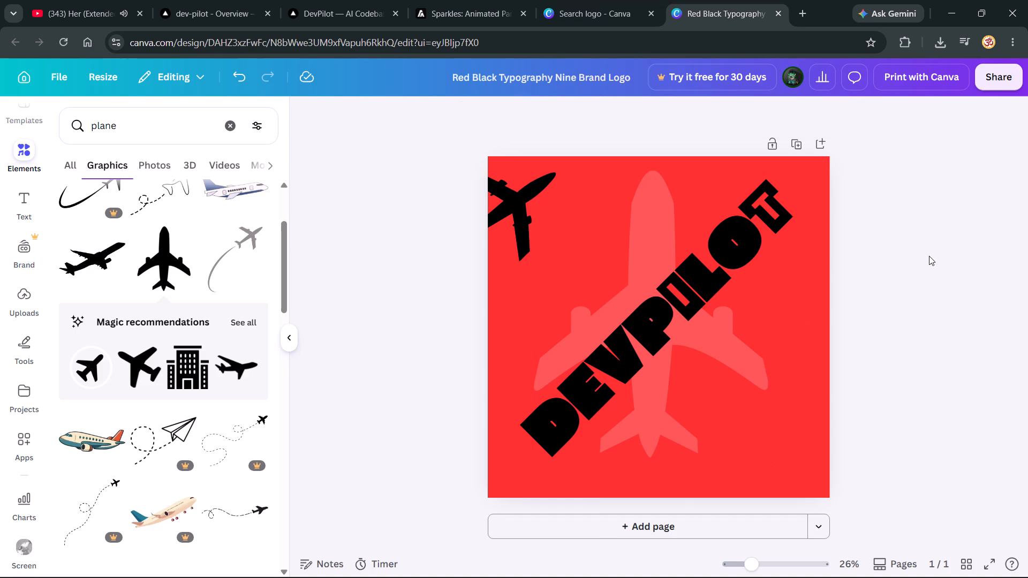
Enlarge the light red plane slightly and rotate it clockwise to match the diagonal of the DEVPILOT lettering.
click(638, 229)
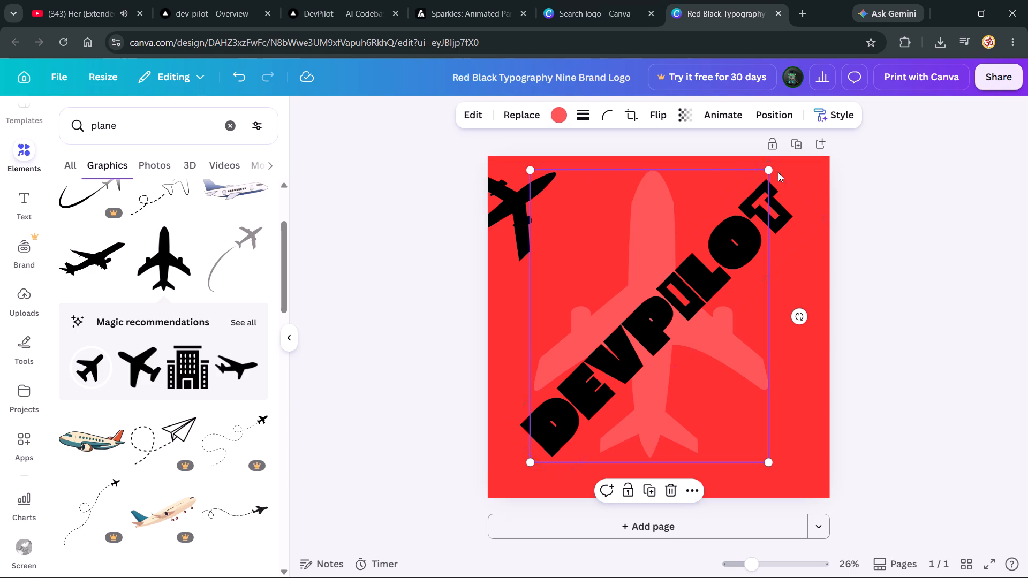
drag(770, 172, 812, 189)
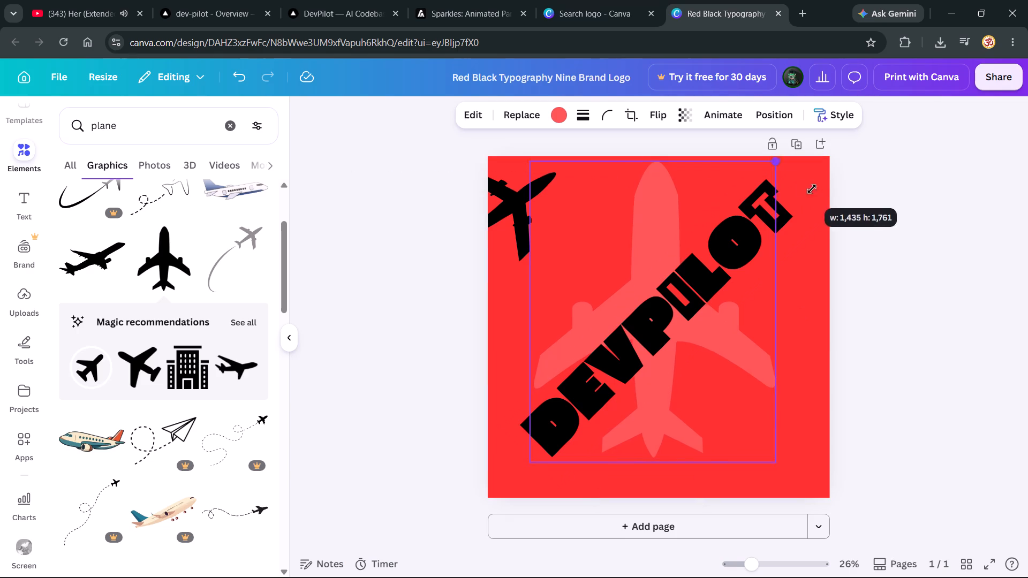
drag(812, 189, 798, 191)
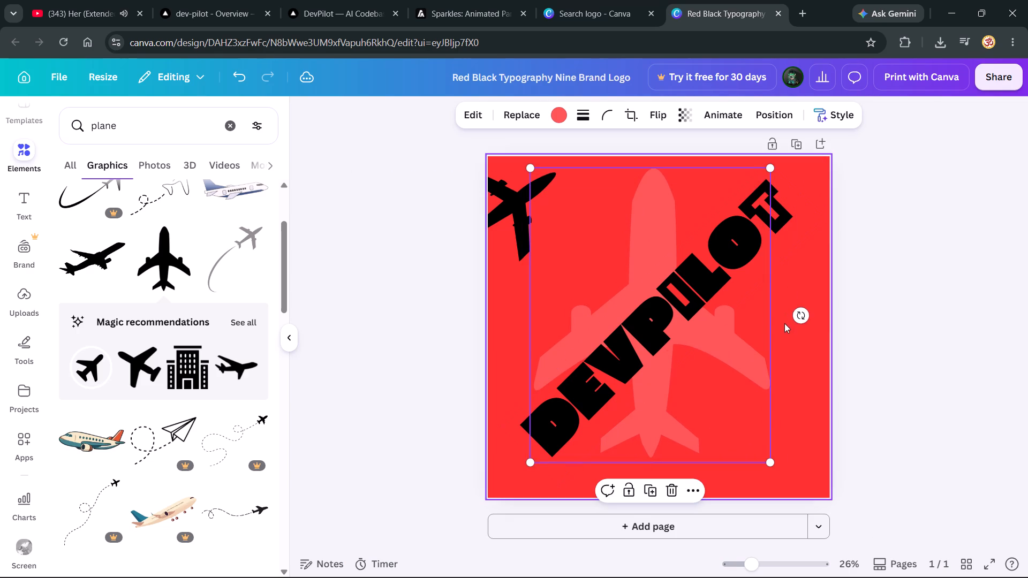
drag(804, 313, 828, 476)
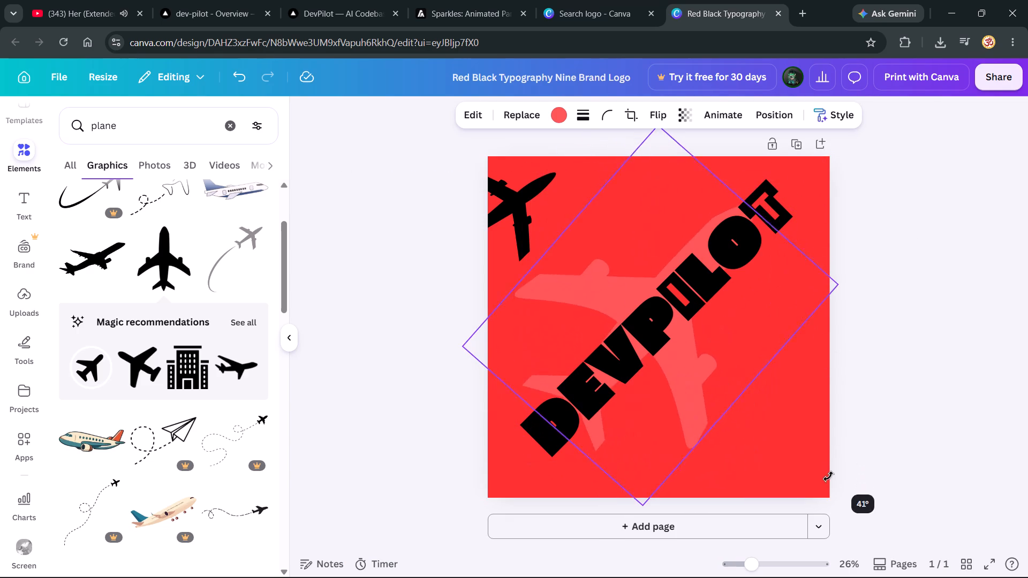
drag(828, 476, 823, 482)
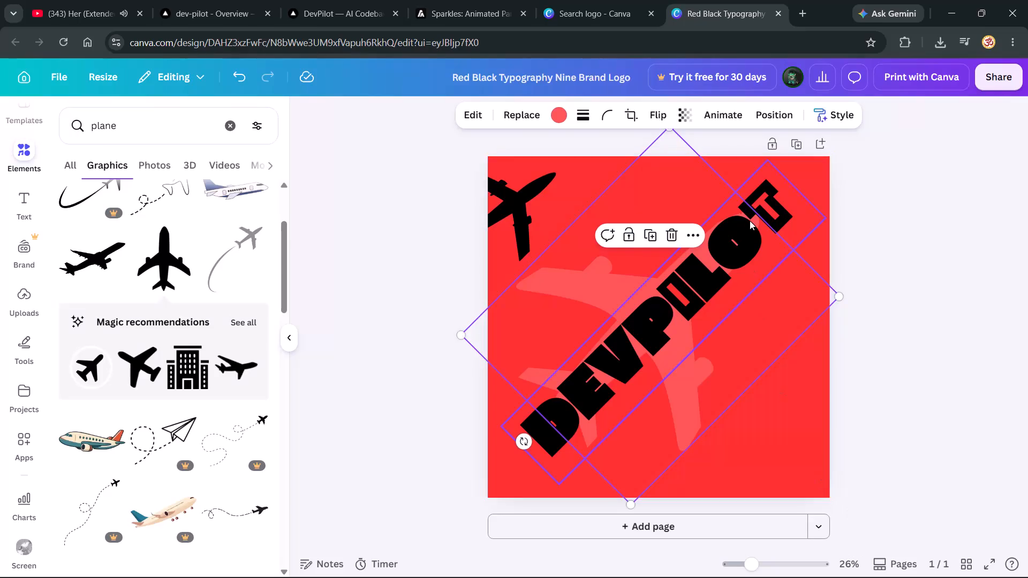
Enlarge the light red plane beyond the page edges and position its fuselage behind DEVPILOT, with the nose in the page's upper-right corner.
drag(842, 298, 998, 285)
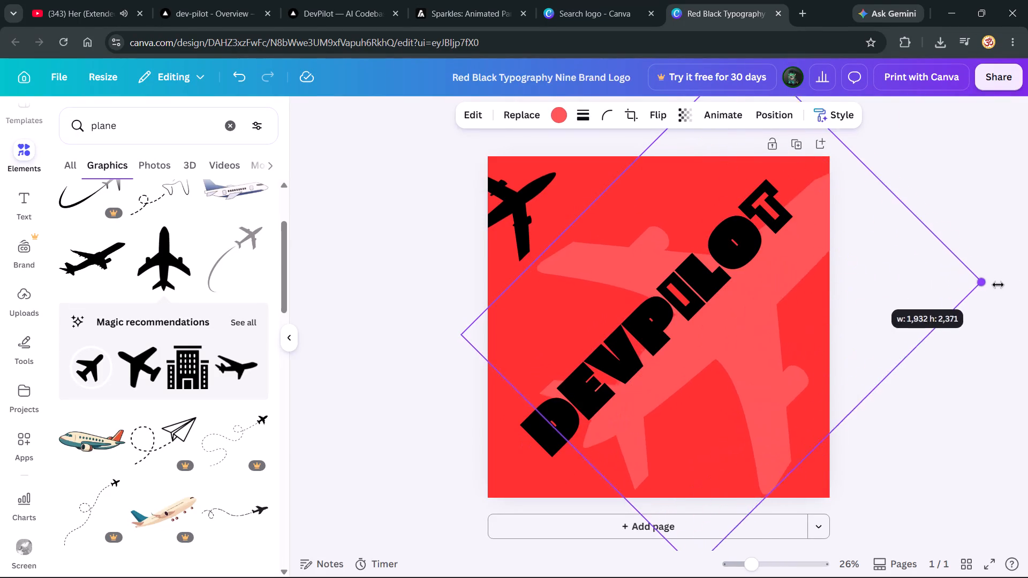
drag(998, 285, 1027, 283)
drag(777, 339, 725, 333)
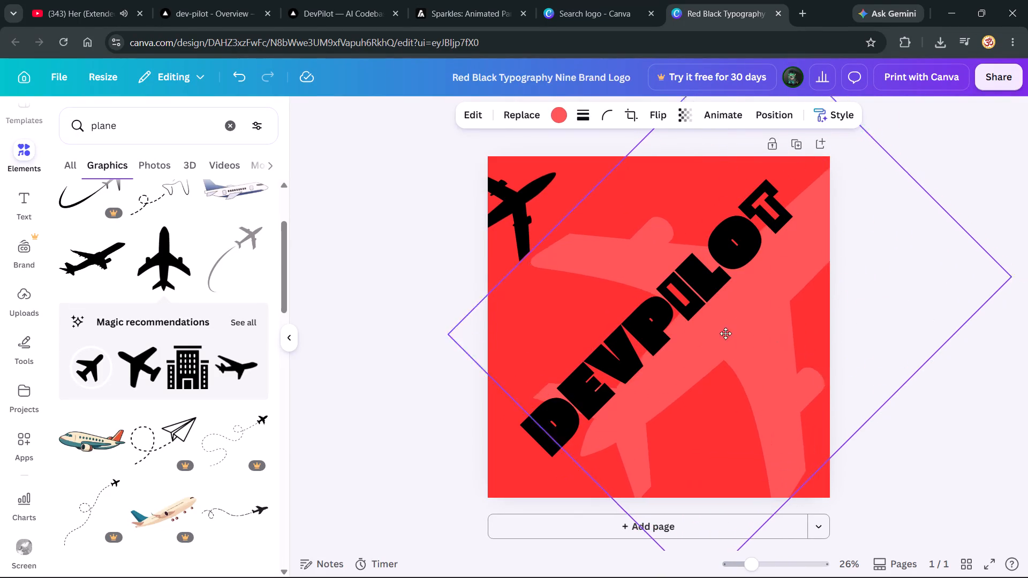
drag(725, 333, 687, 345)
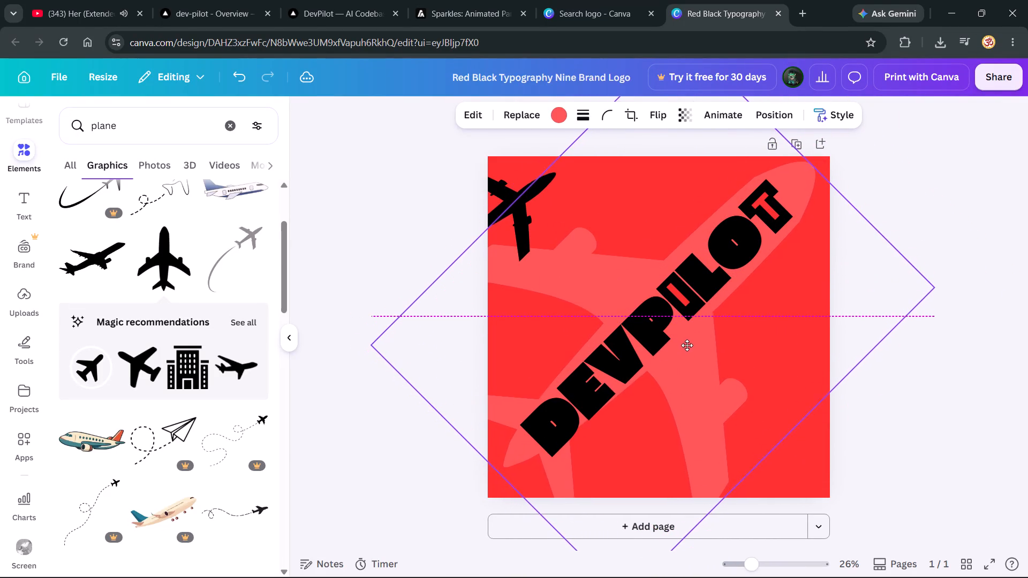
drag(687, 345, 685, 344)
drag(935, 281, 1027, 298)
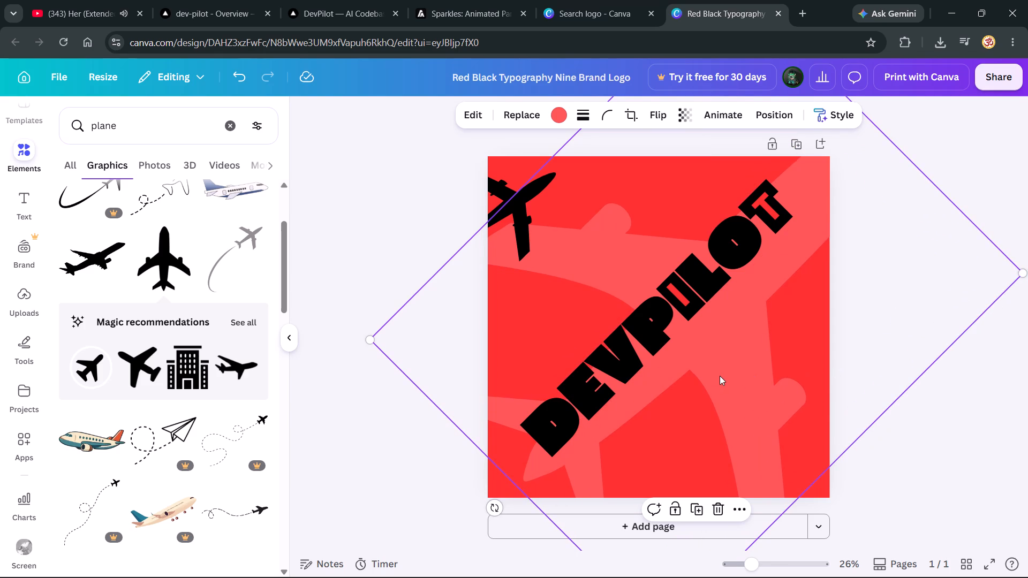
drag(720, 376, 671, 397)
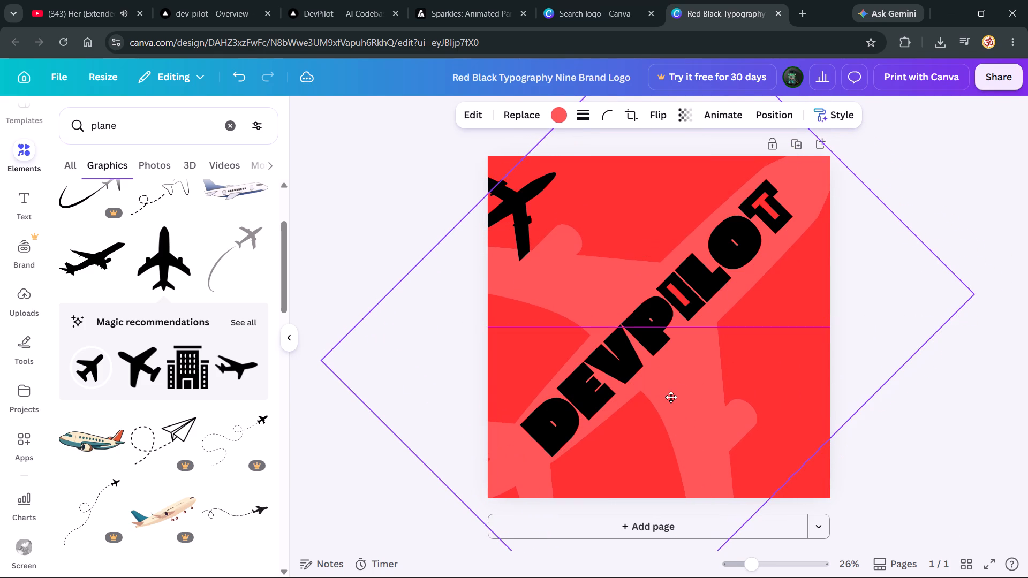
drag(671, 397, 665, 404)
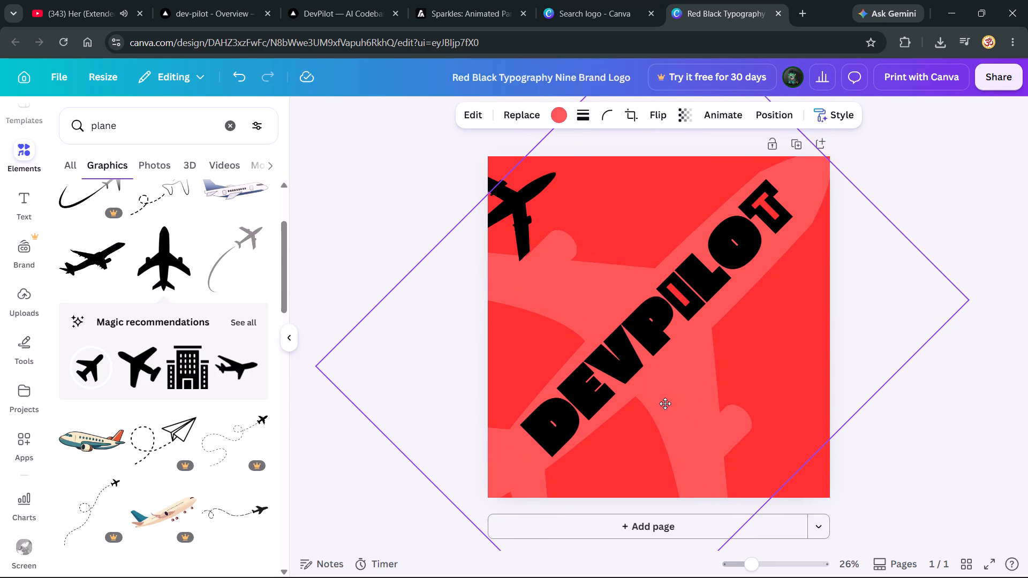
drag(665, 404, 664, 403)
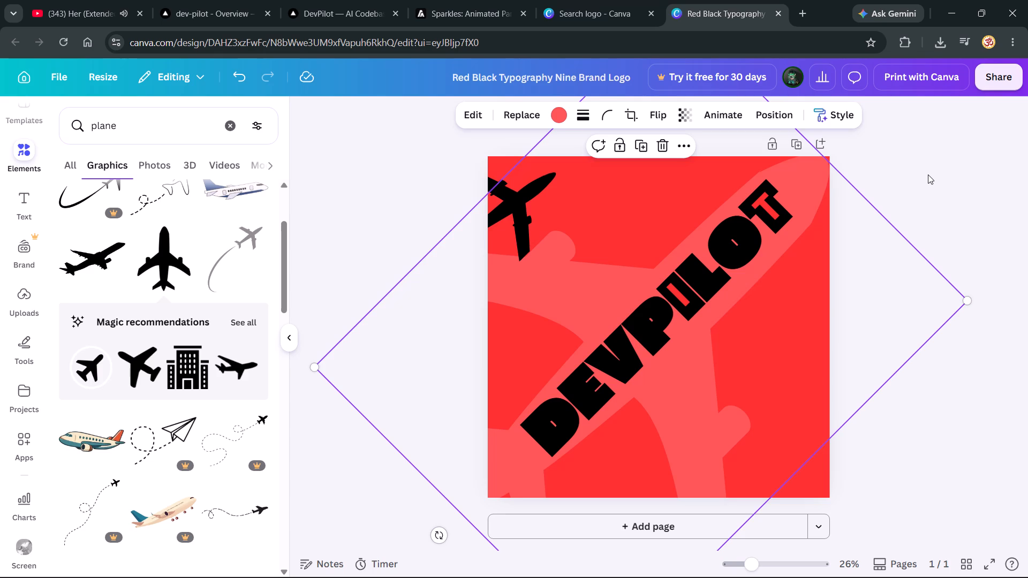
drag(692, 385, 683, 386)
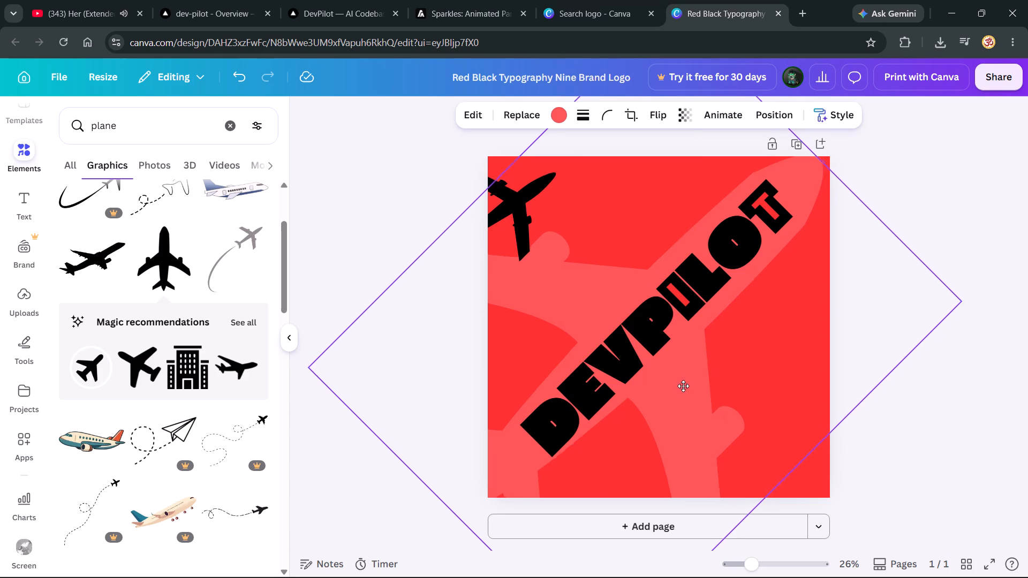
drag(683, 386, 684, 389)
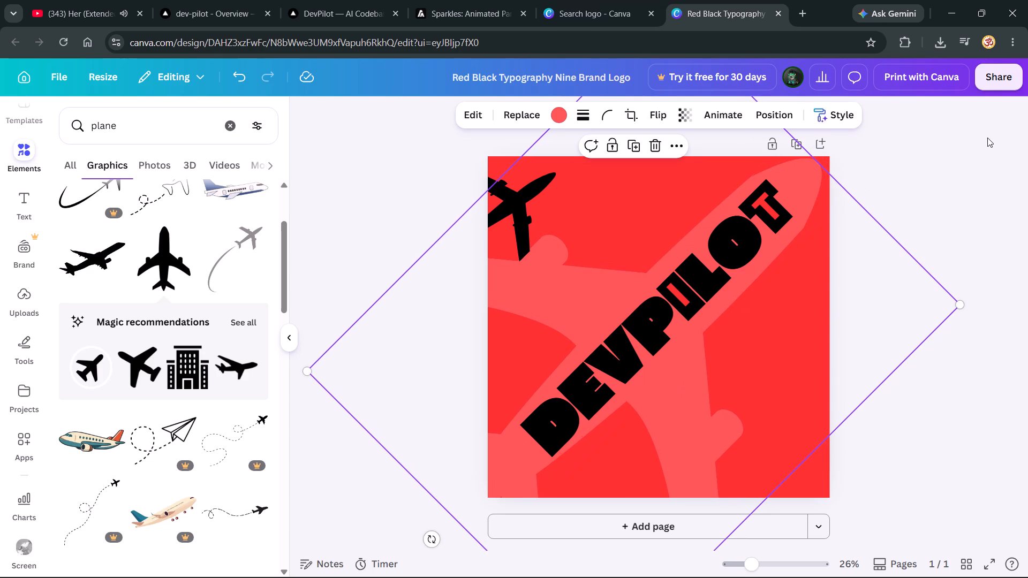
click(989, 139)
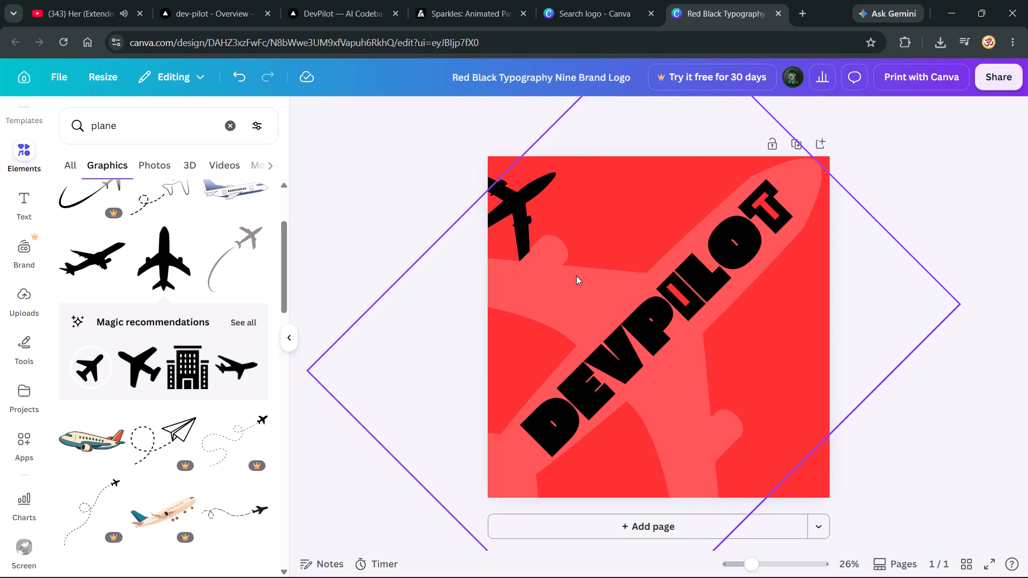
Move the black plane with the curved trail completely off the page, beyond its left edge.
click(523, 210)
drag(523, 210, 417, 211)
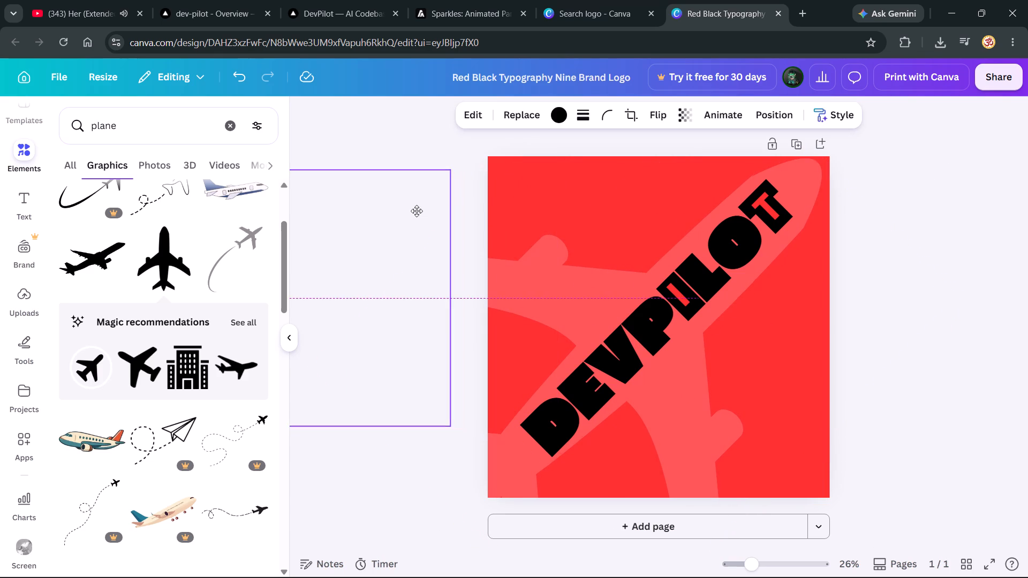
drag(417, 211, 414, 214)
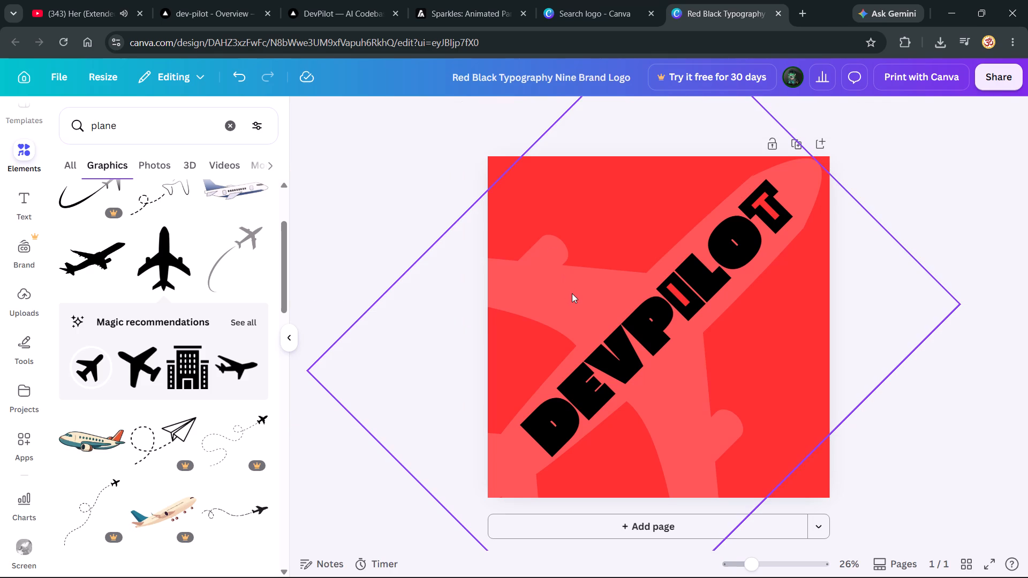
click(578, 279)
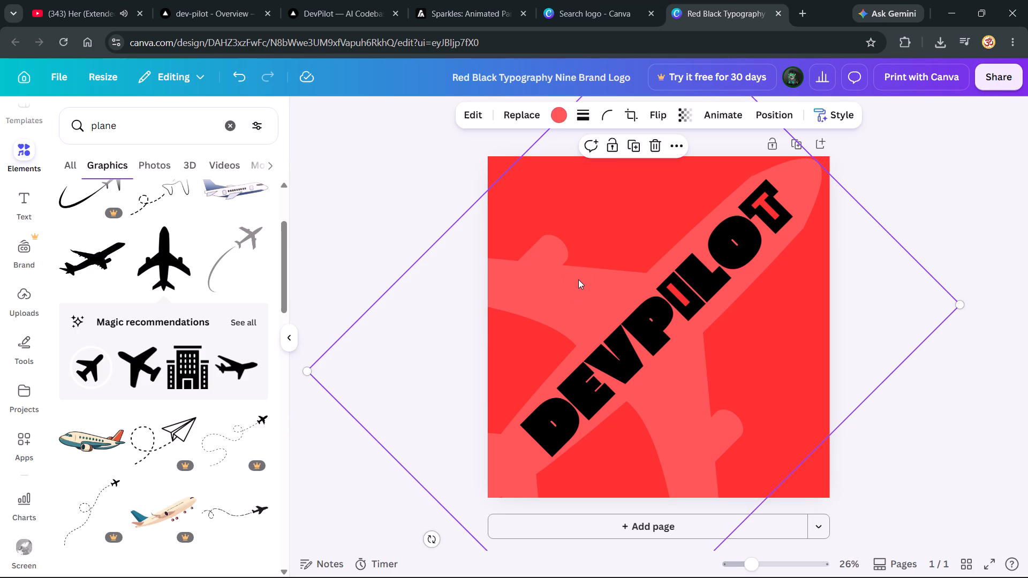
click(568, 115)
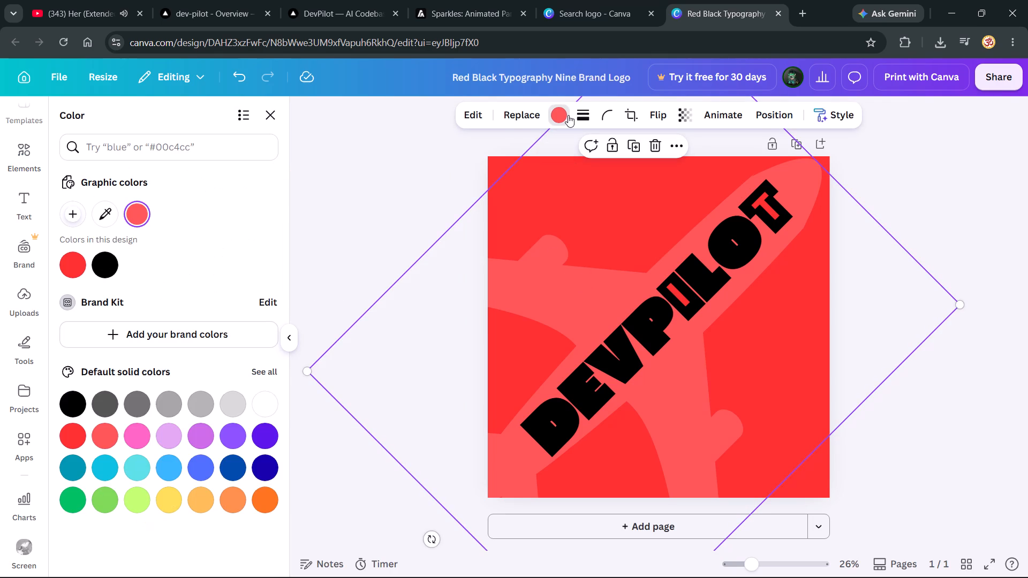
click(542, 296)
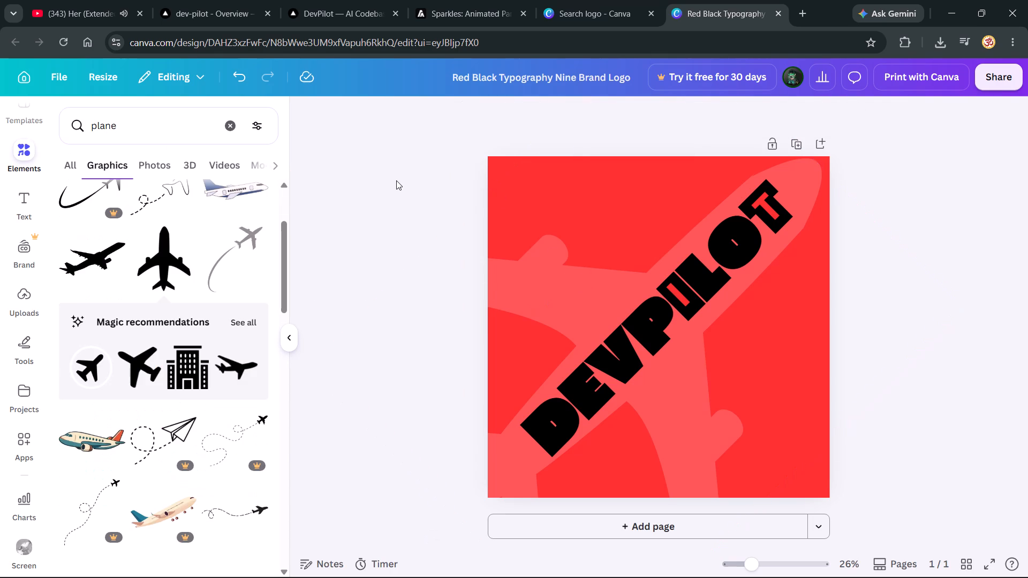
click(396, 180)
Change the page background colour to the design's black.
click(497, 168)
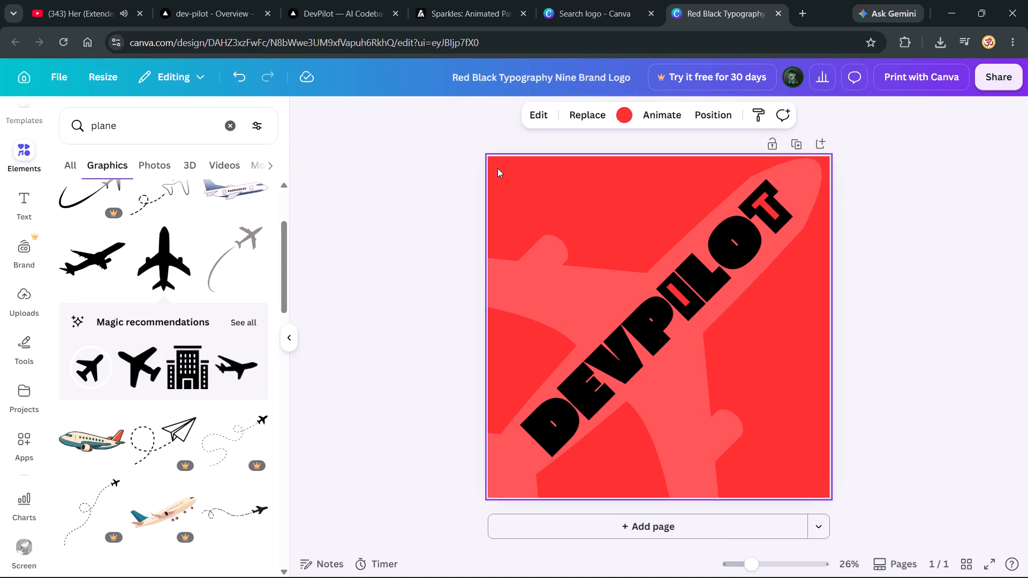
click(621, 113)
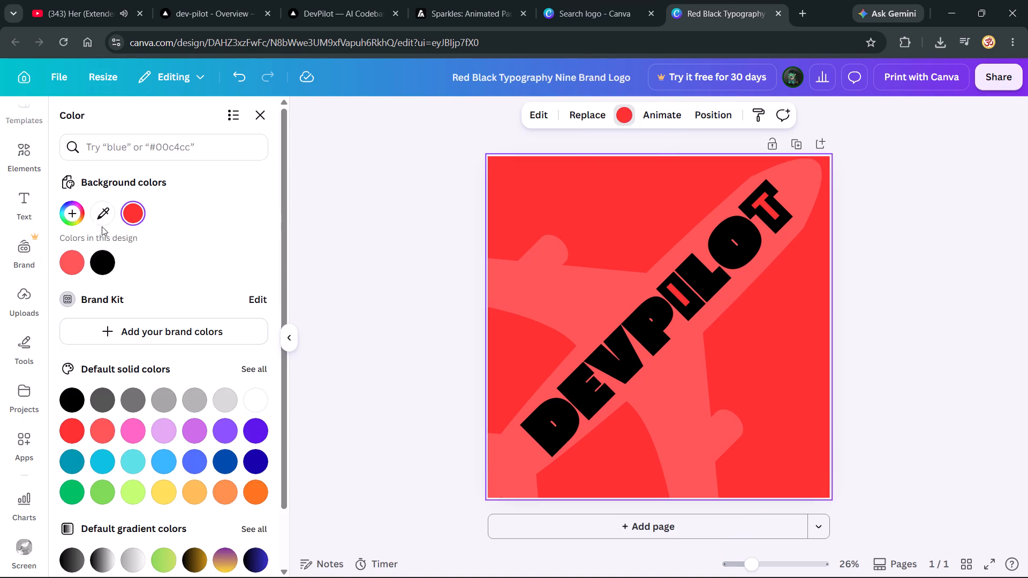
click(104, 262)
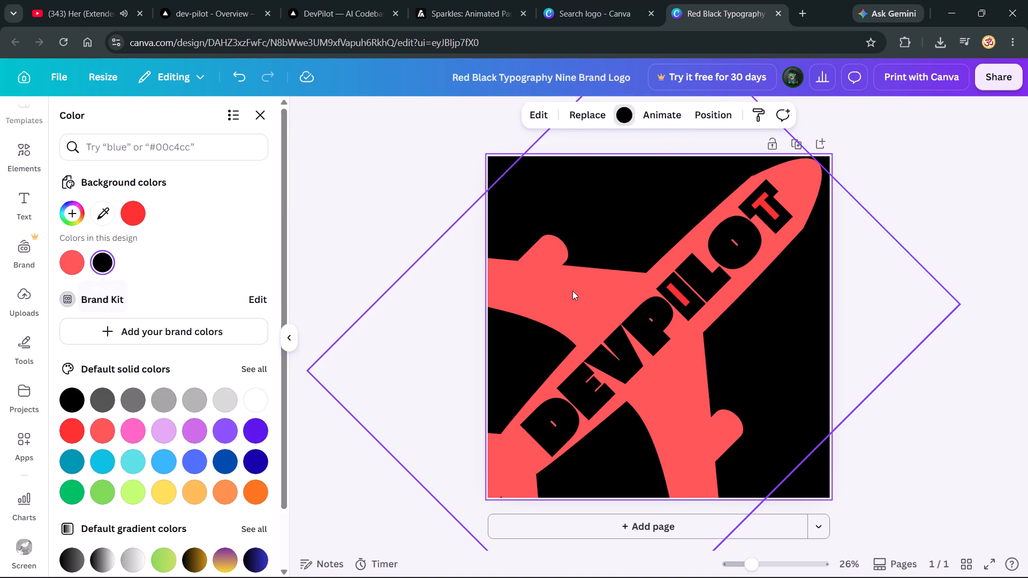
Recolour the large plane behind the lettering with the design's brighter red.
click(572, 291)
click(565, 111)
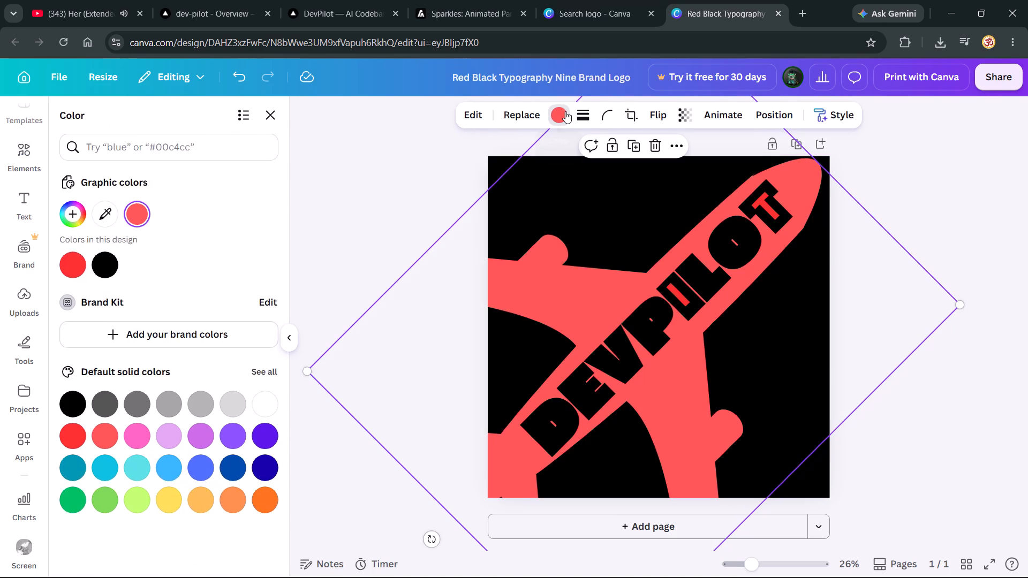
click(557, 115)
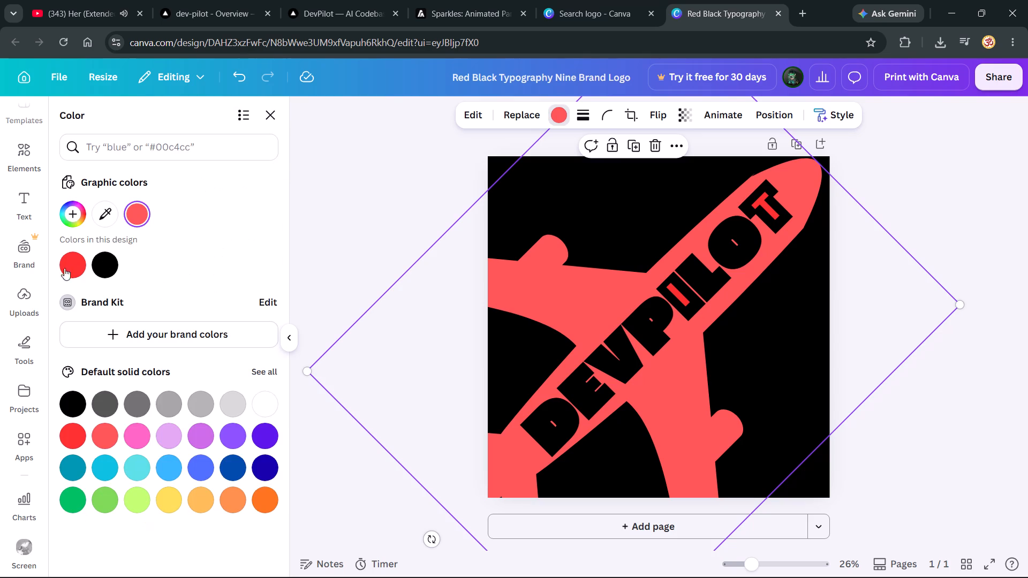
click(71, 266)
click(384, 207)
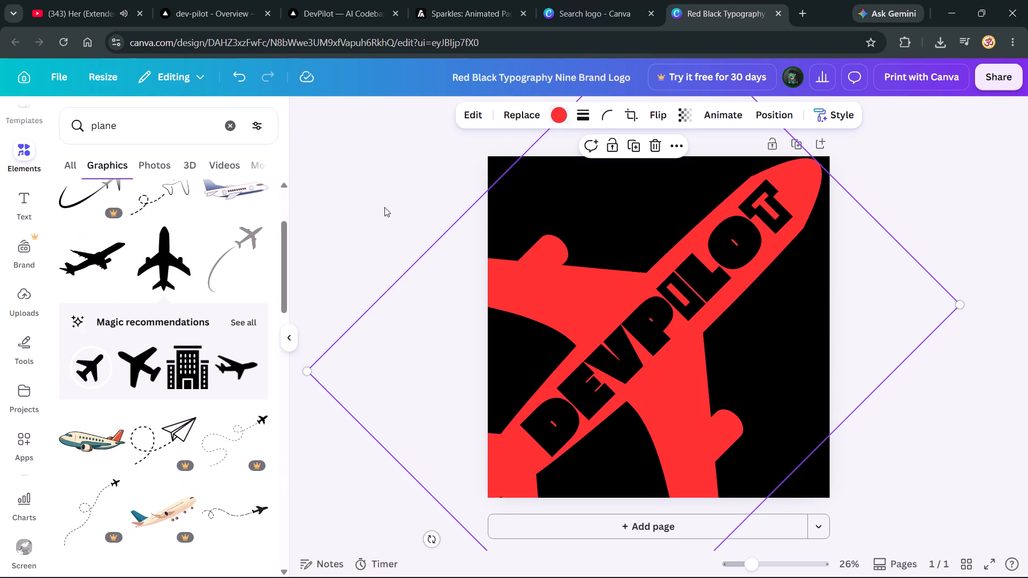
click(384, 207)
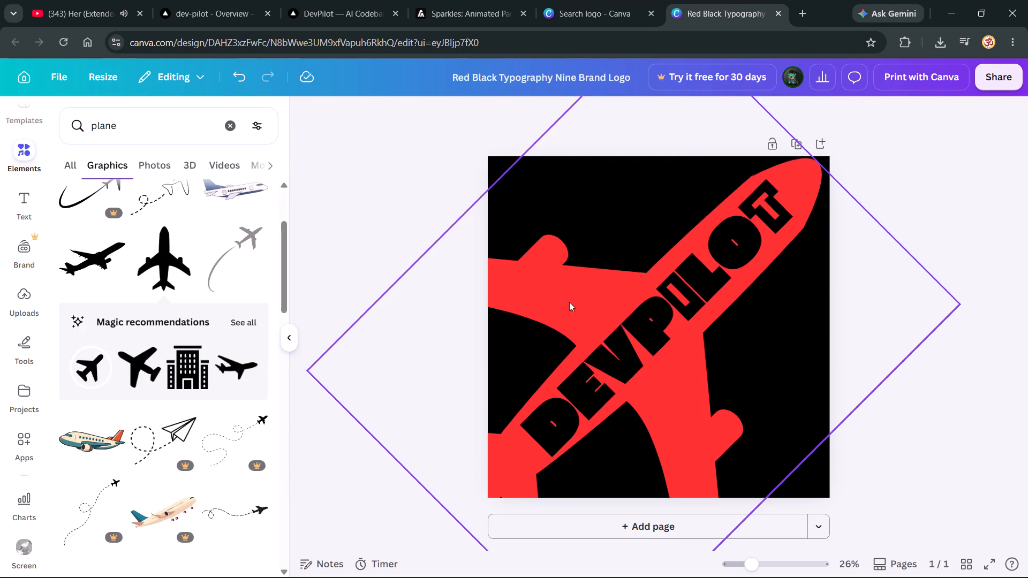
Fine-tune the large red plane's position behind the DEVPILOT lettering.
click(531, 288)
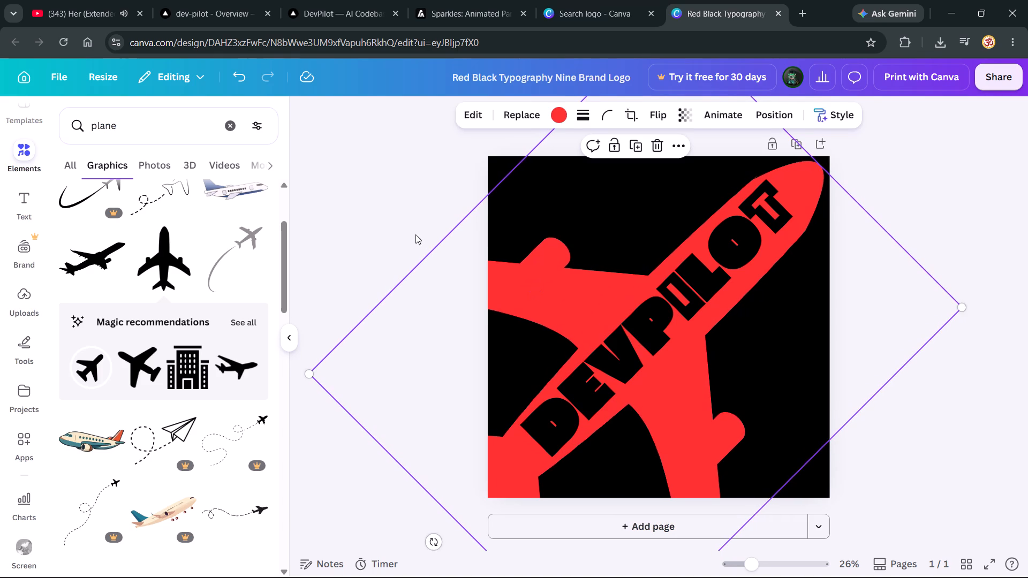
click(385, 225)
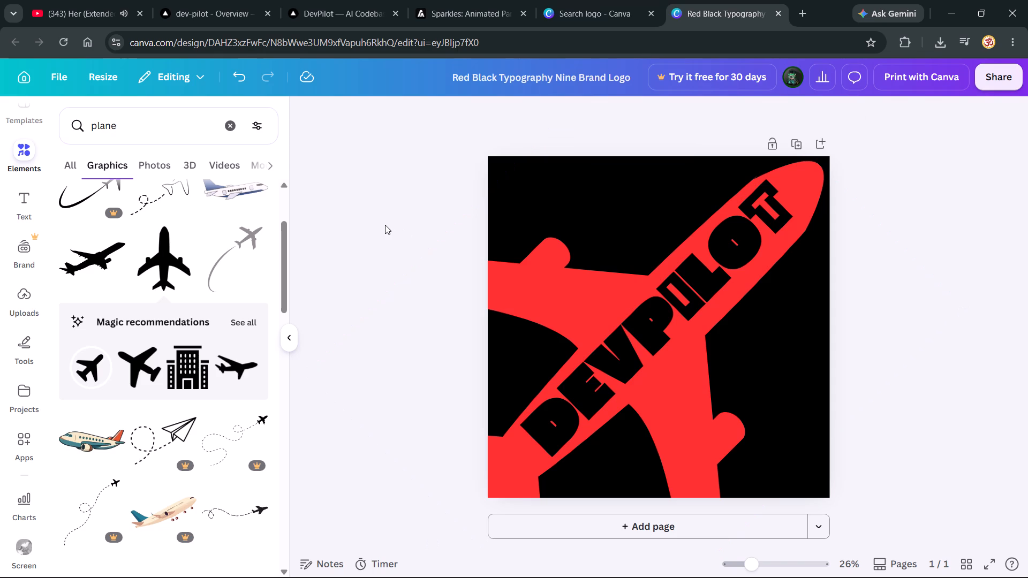
click(541, 302)
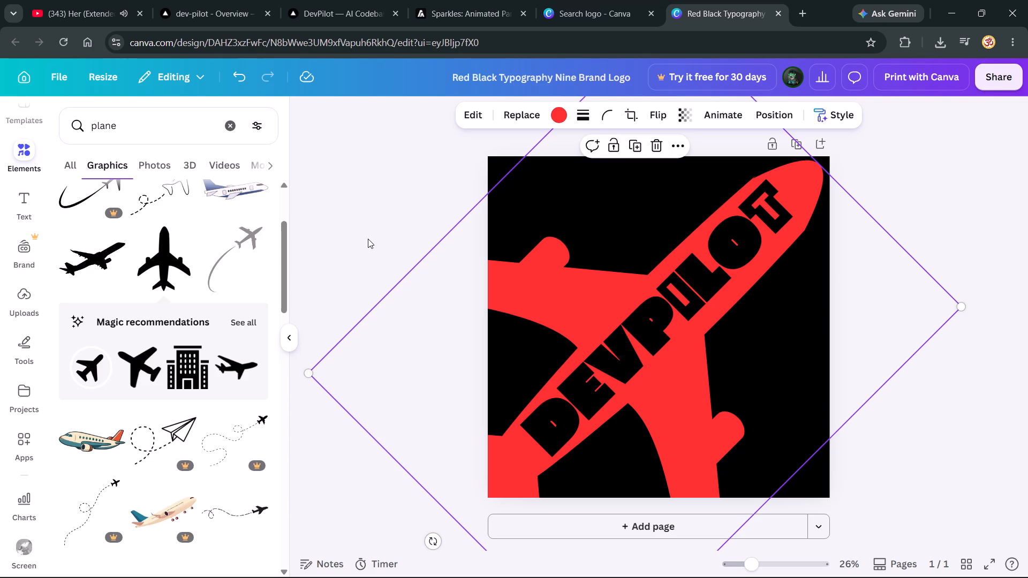
click(388, 211)
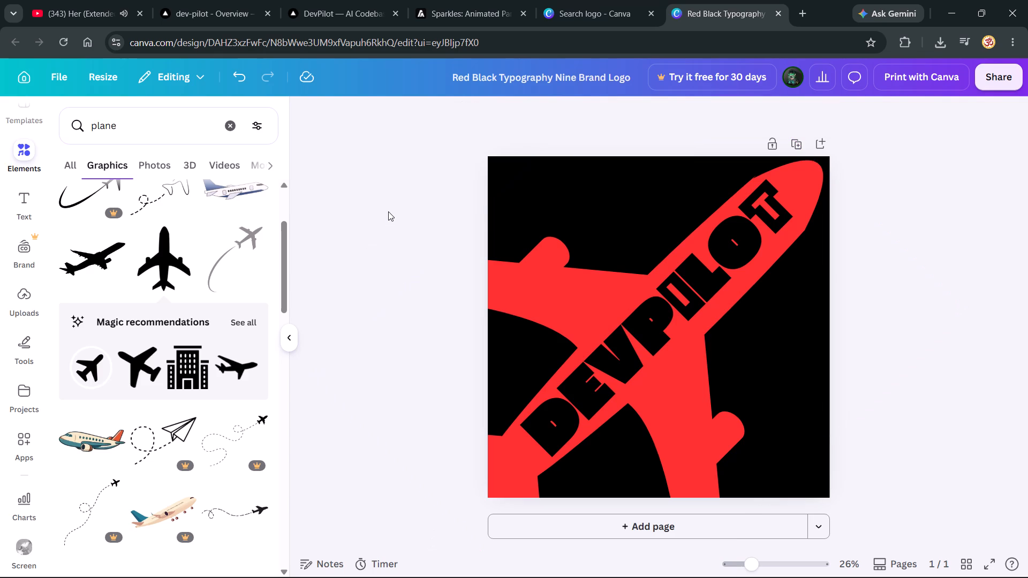
View the top of the DevPilot website's home page, then return to the Canva logo design.
click(327, 0)
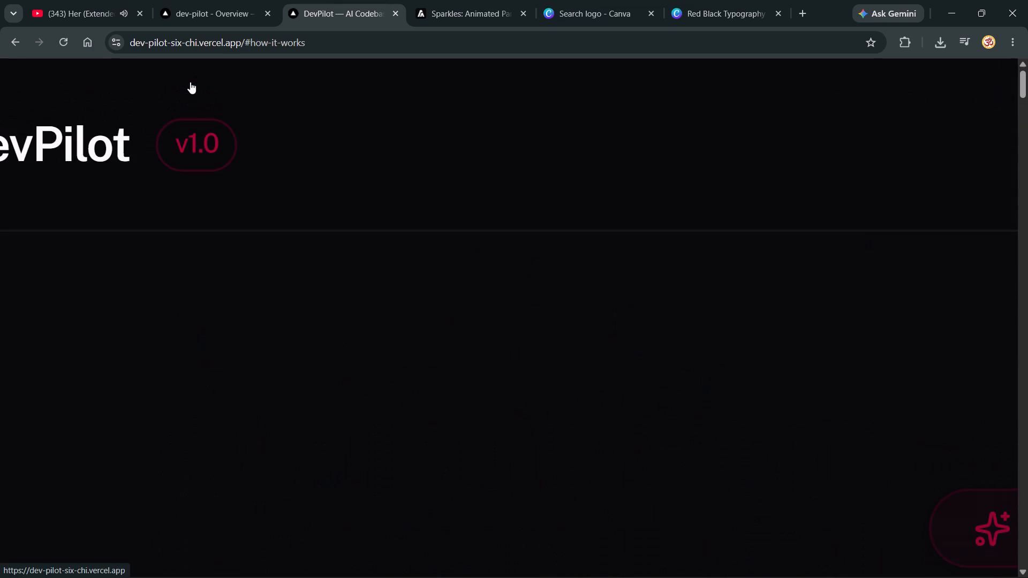
click(192, 145)
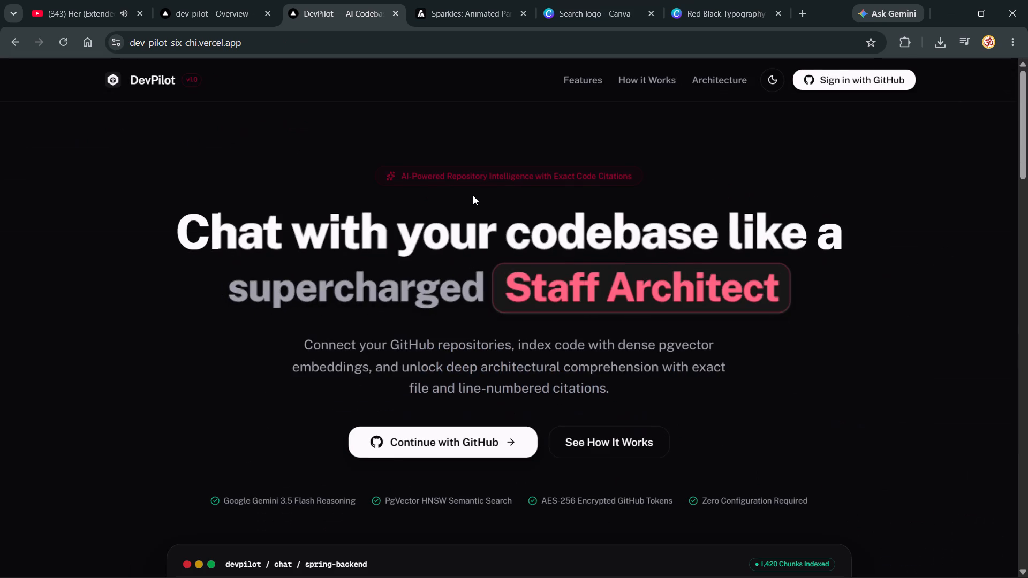
click(716, 0)
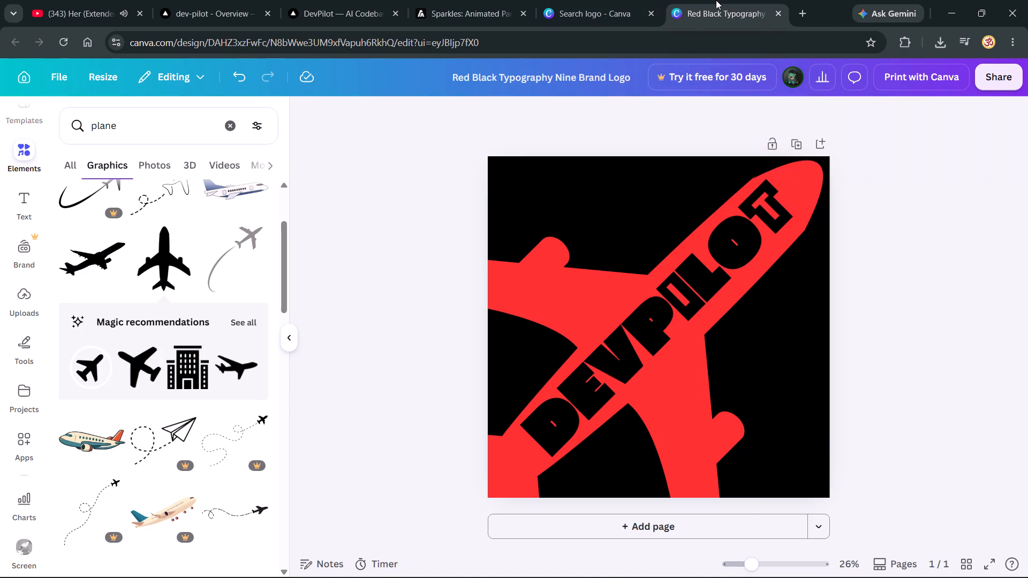
Recolour the large plane behind the lettering with the custom pure red #FC0000.
click(556, 290)
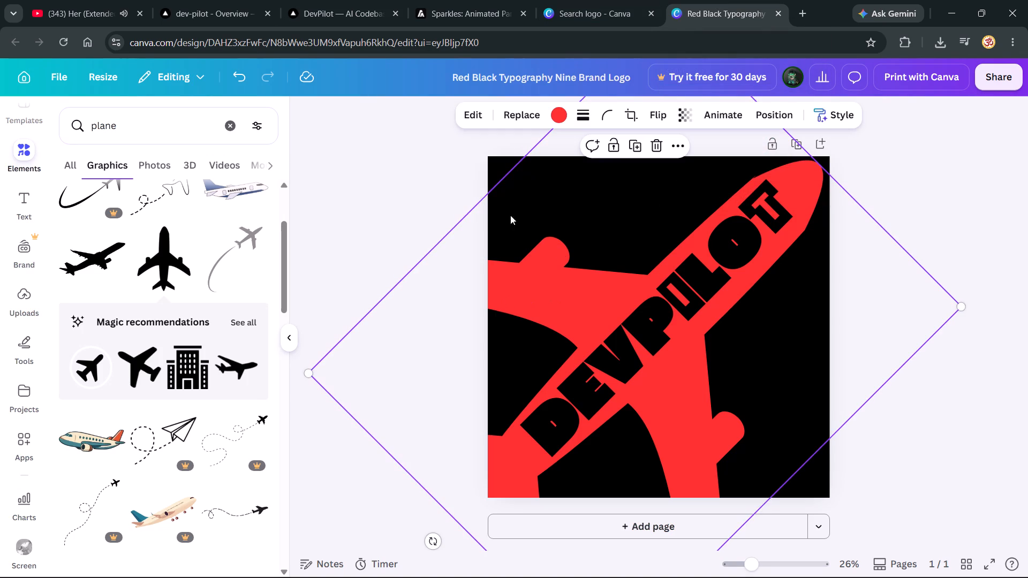
click(560, 112)
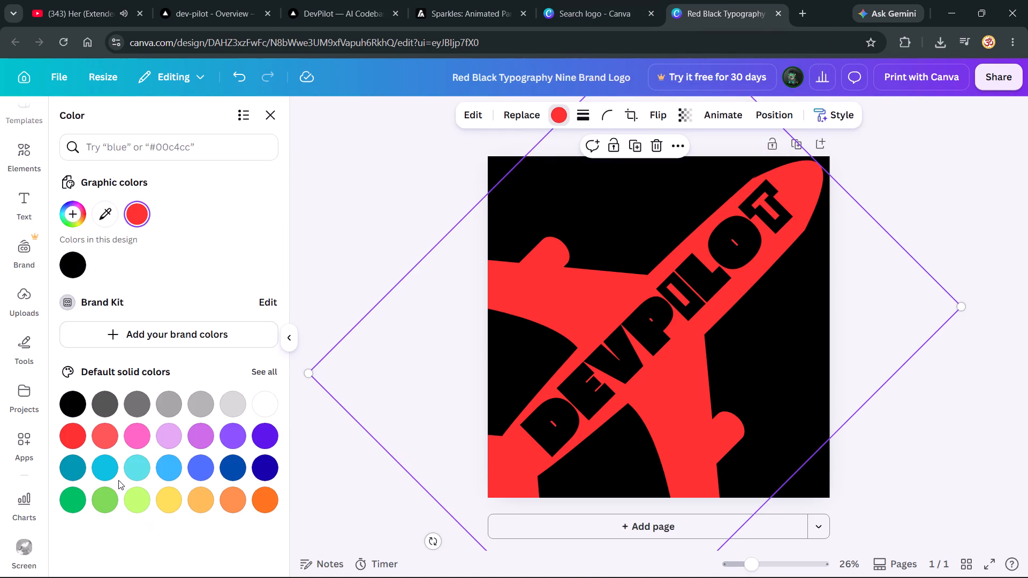
click(138, 212)
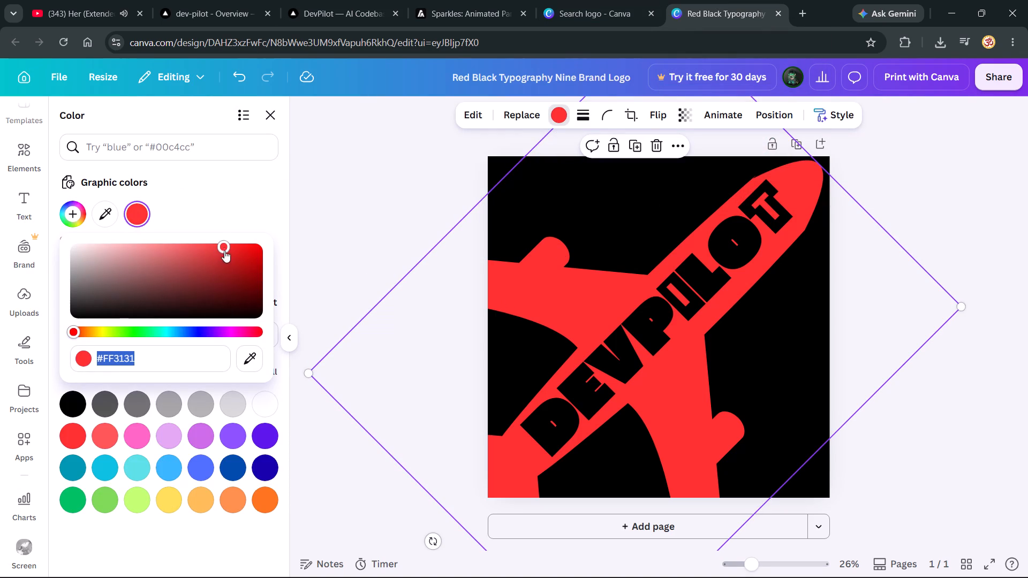
drag(224, 243, 274, 237)
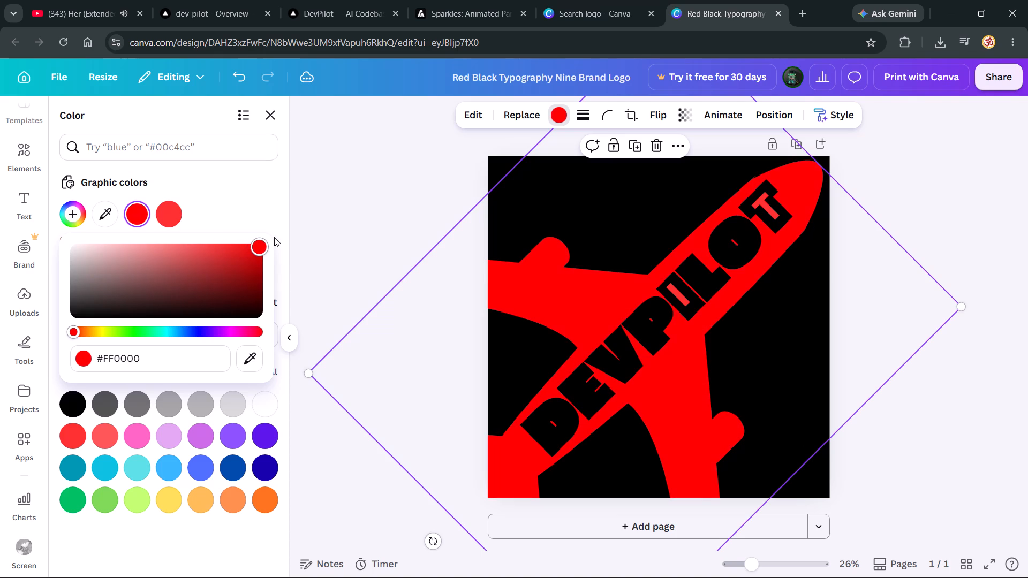
drag(274, 237, 250, 268)
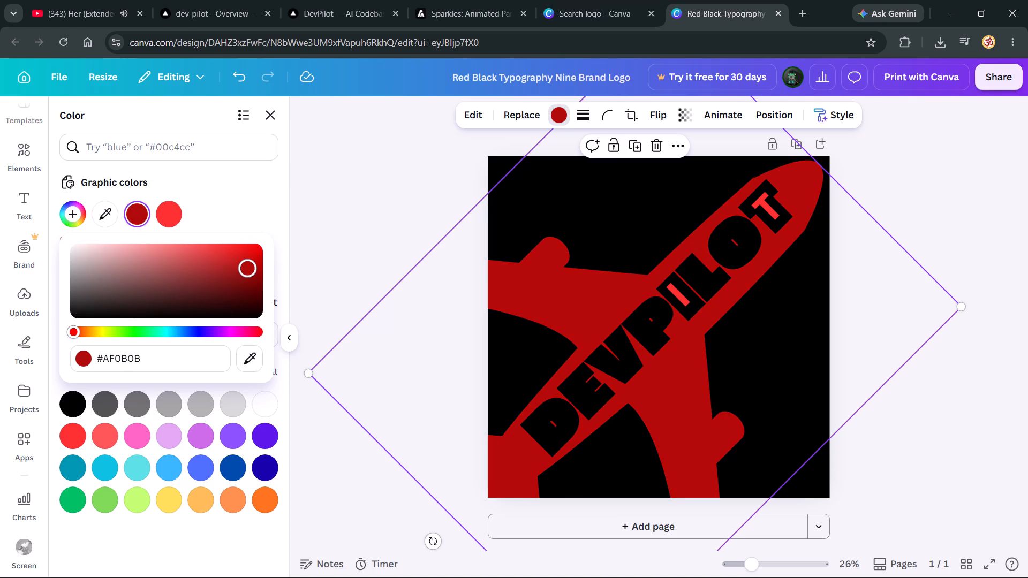
drag(250, 268, 284, 240)
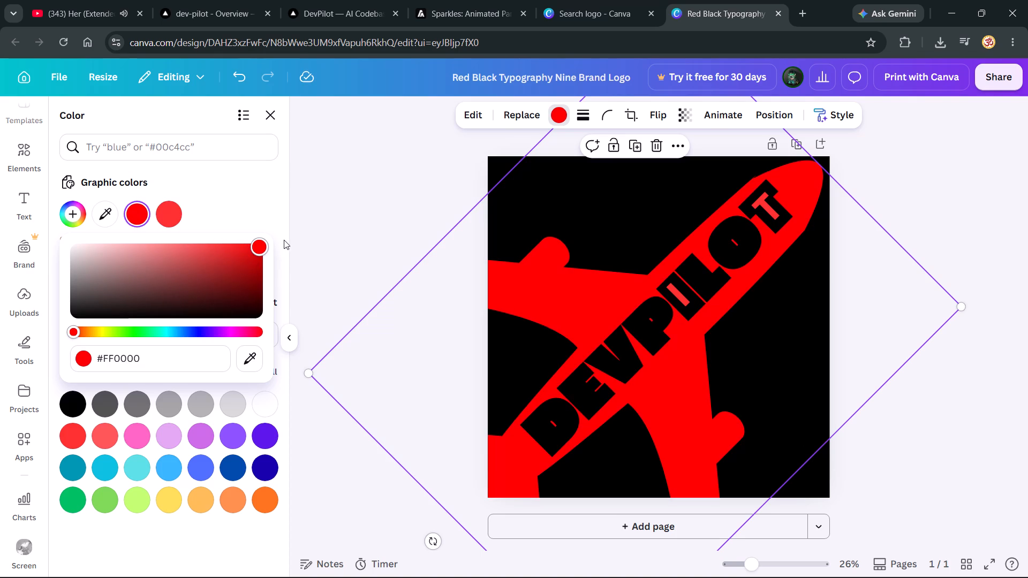
drag(284, 240, 277, 245)
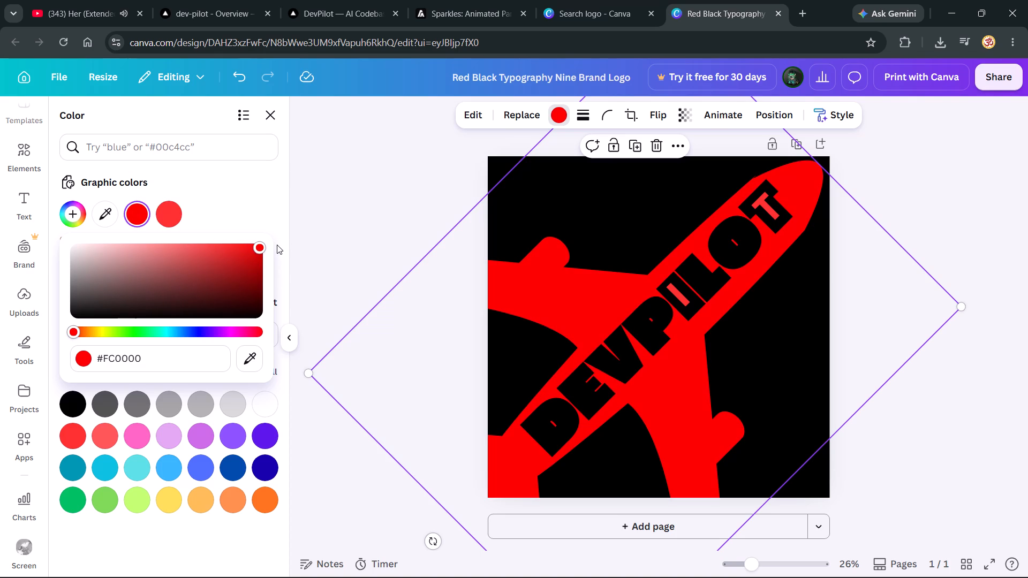
click(386, 196)
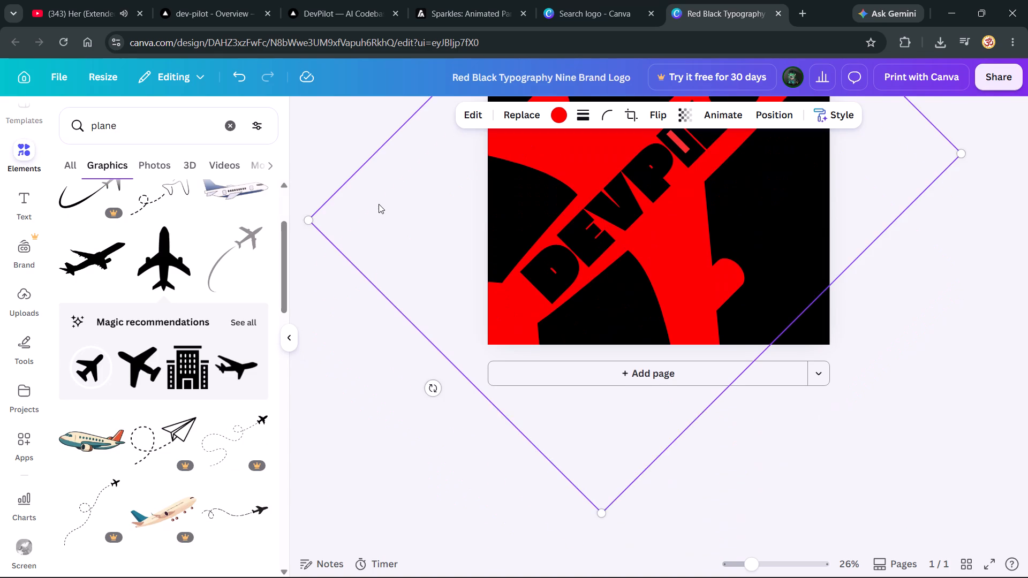
click(379, 204)
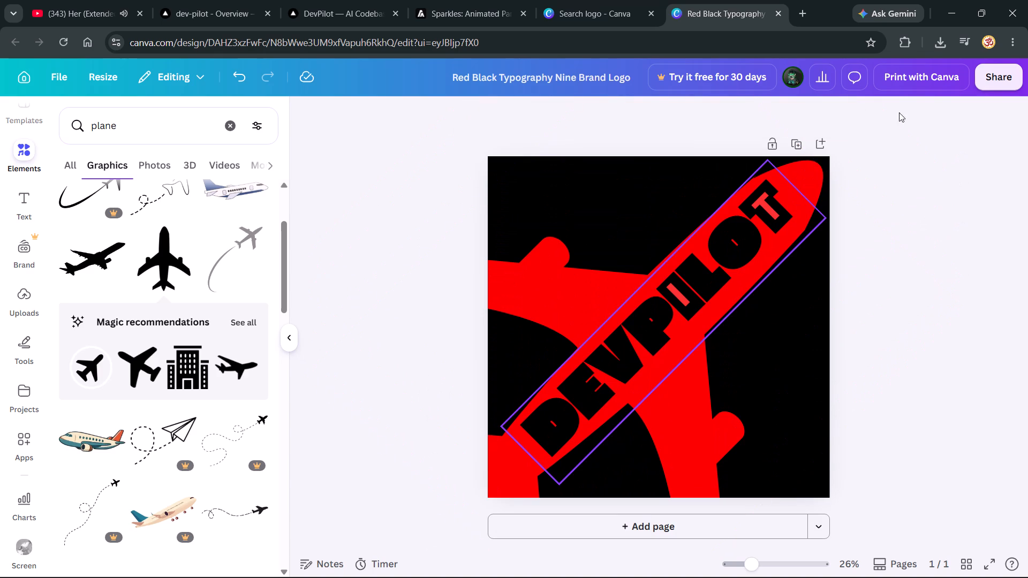
Download the logo design as a PNG at 2,000 × 2,000 px with high quality.
click(1014, 72)
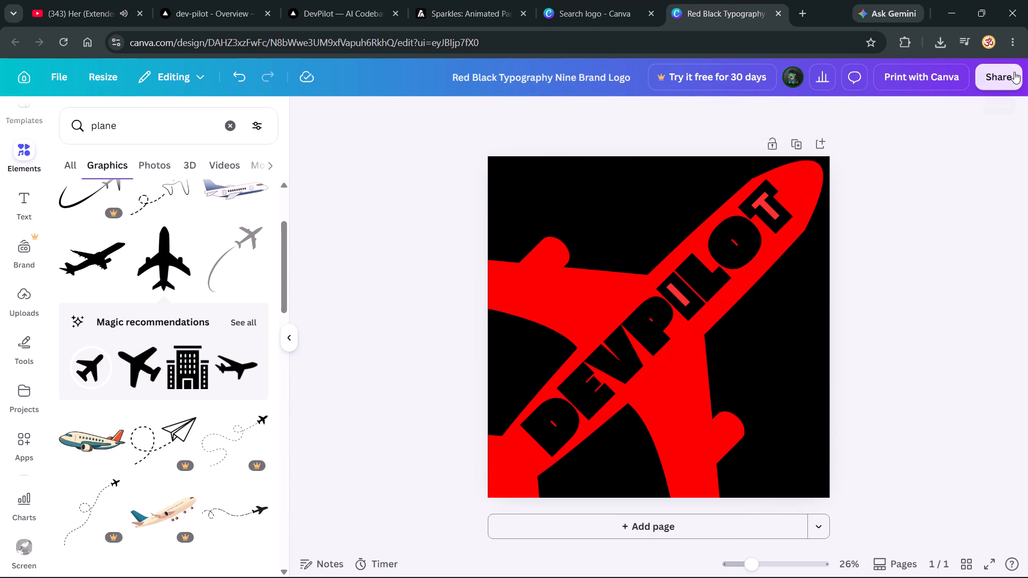
click(797, 384)
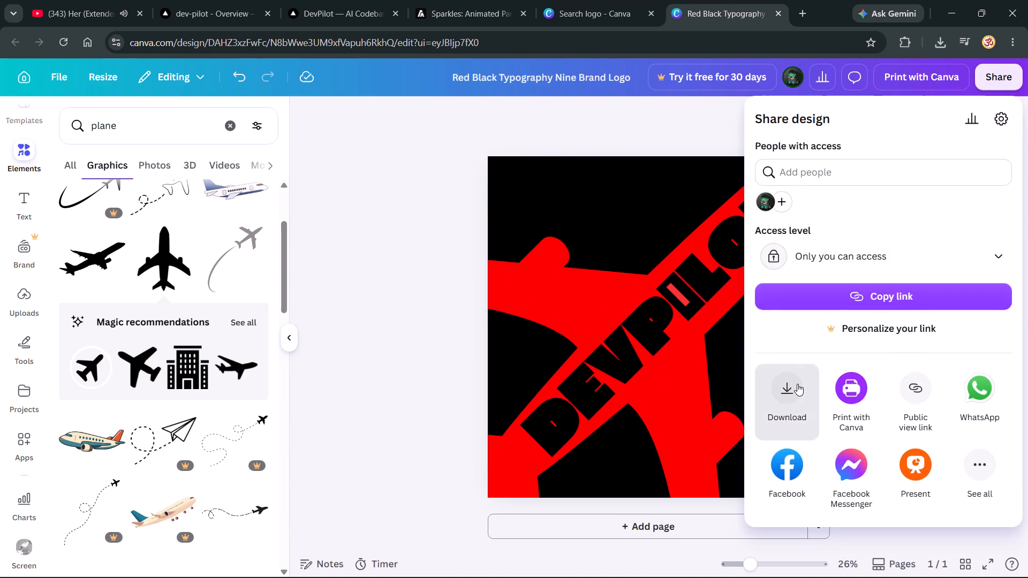
click(910, 175)
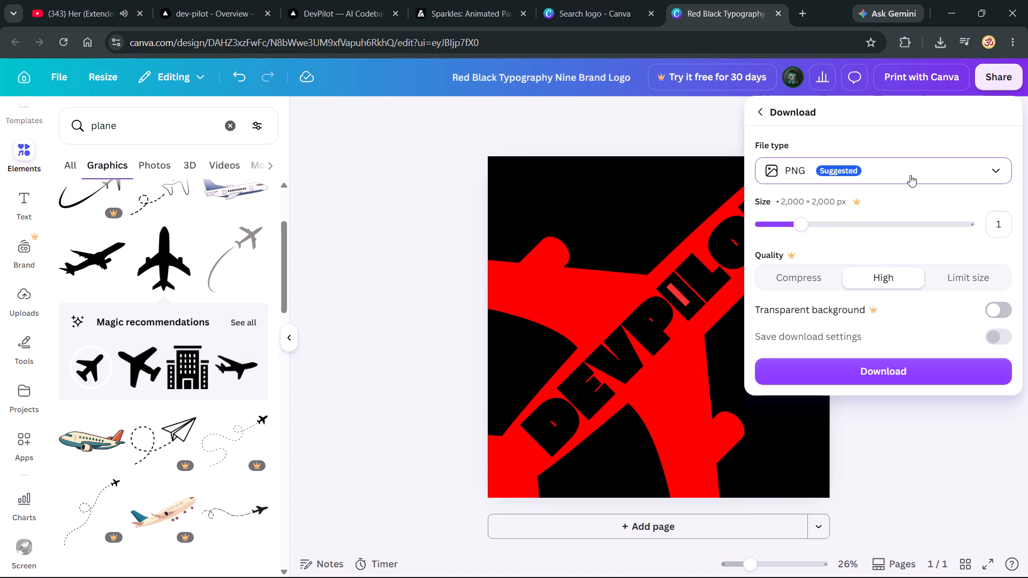
click(910, 175)
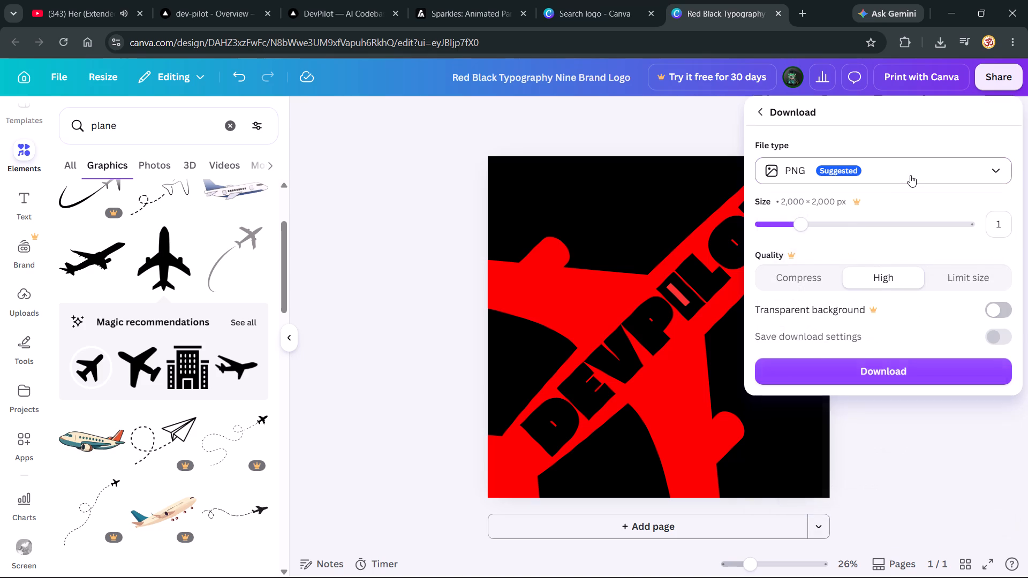
click(883, 370)
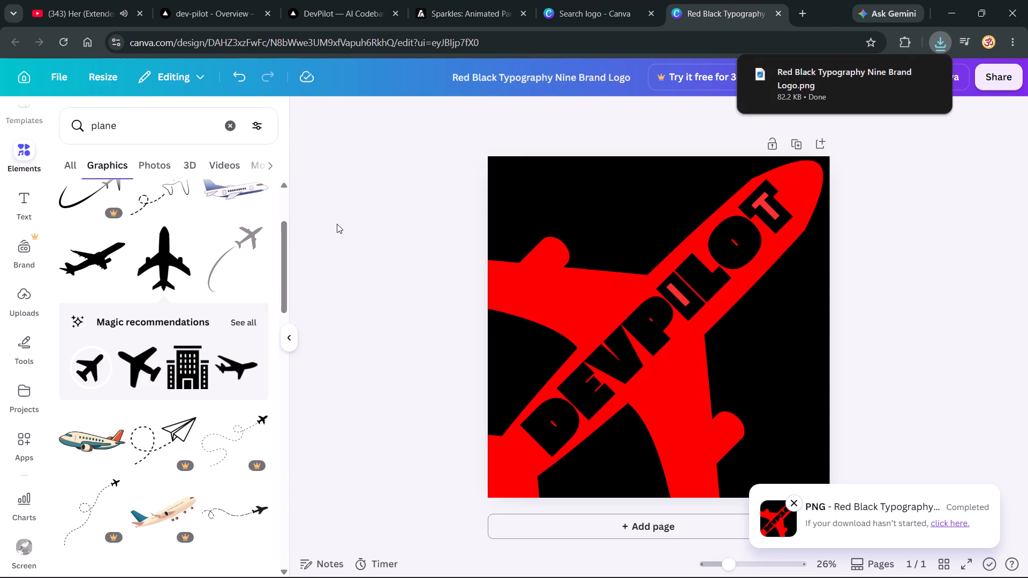
click(398, 212)
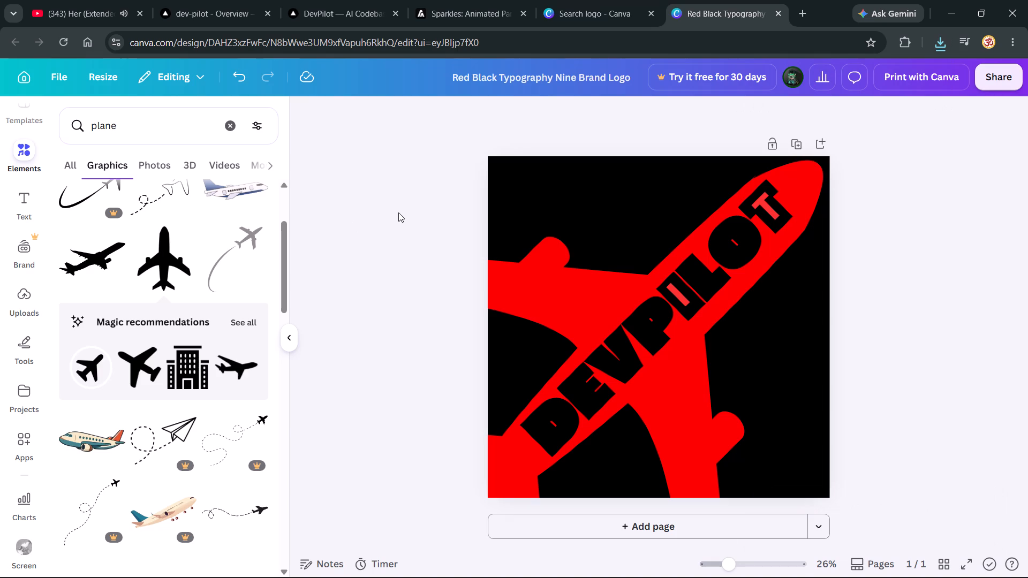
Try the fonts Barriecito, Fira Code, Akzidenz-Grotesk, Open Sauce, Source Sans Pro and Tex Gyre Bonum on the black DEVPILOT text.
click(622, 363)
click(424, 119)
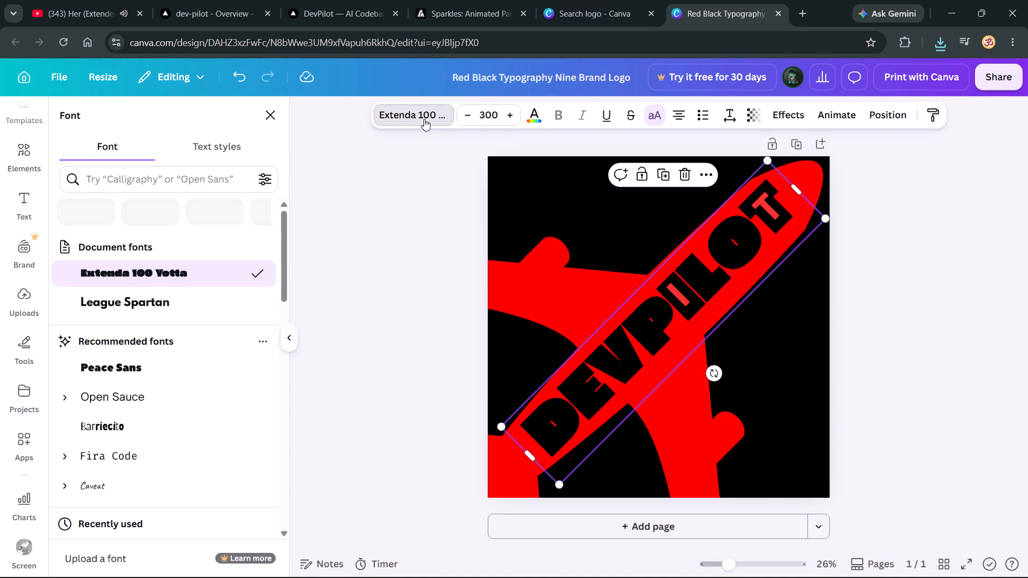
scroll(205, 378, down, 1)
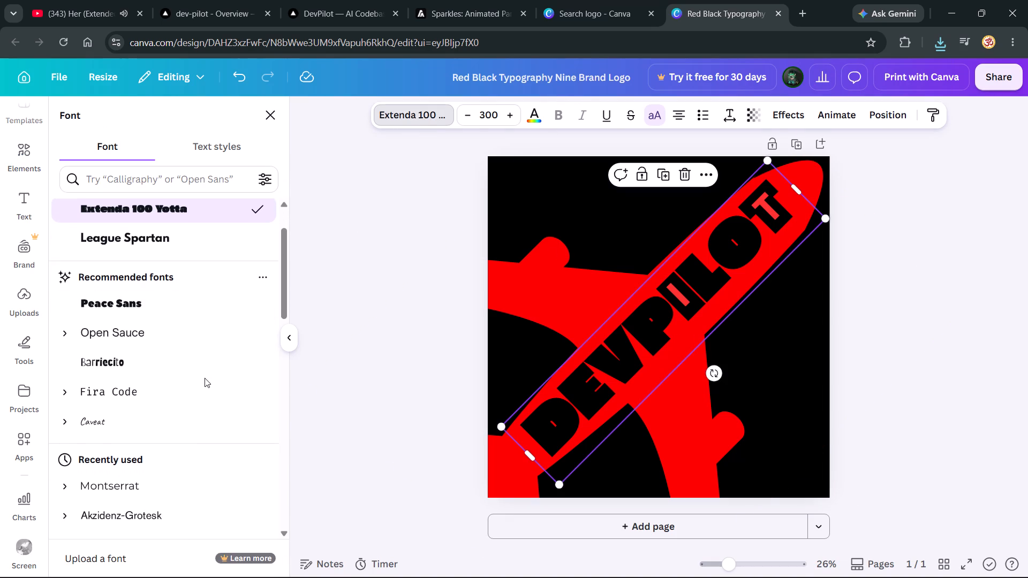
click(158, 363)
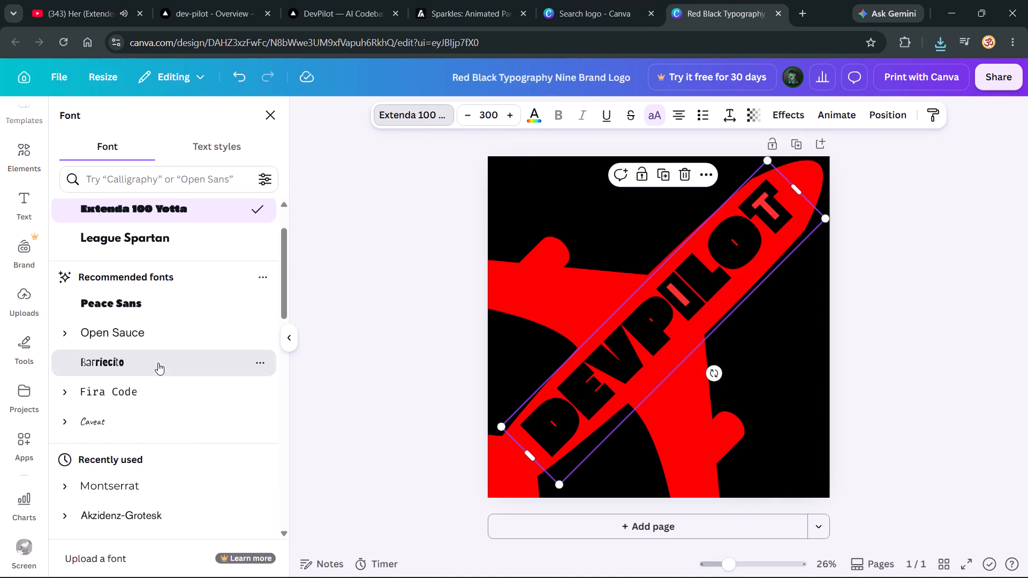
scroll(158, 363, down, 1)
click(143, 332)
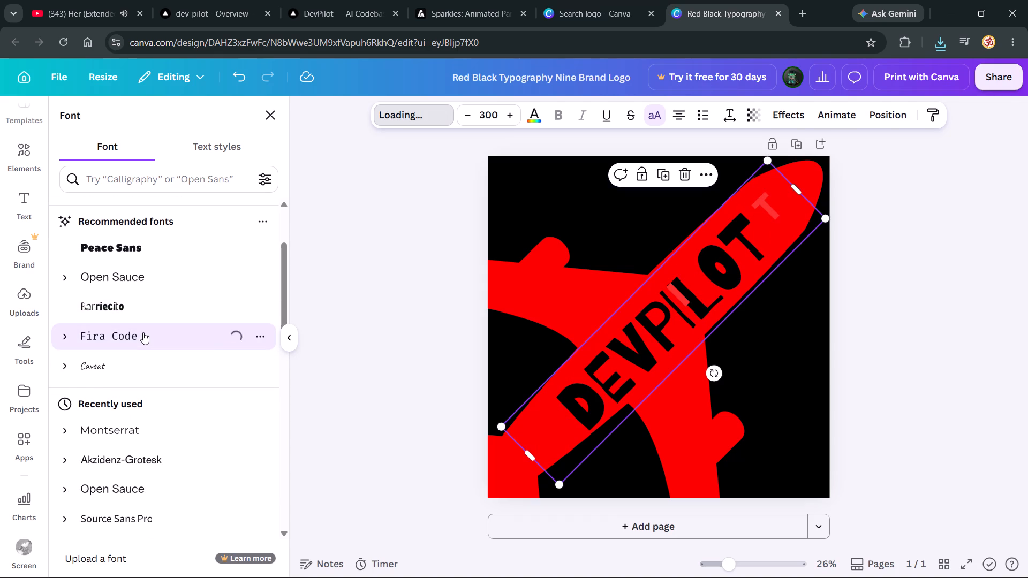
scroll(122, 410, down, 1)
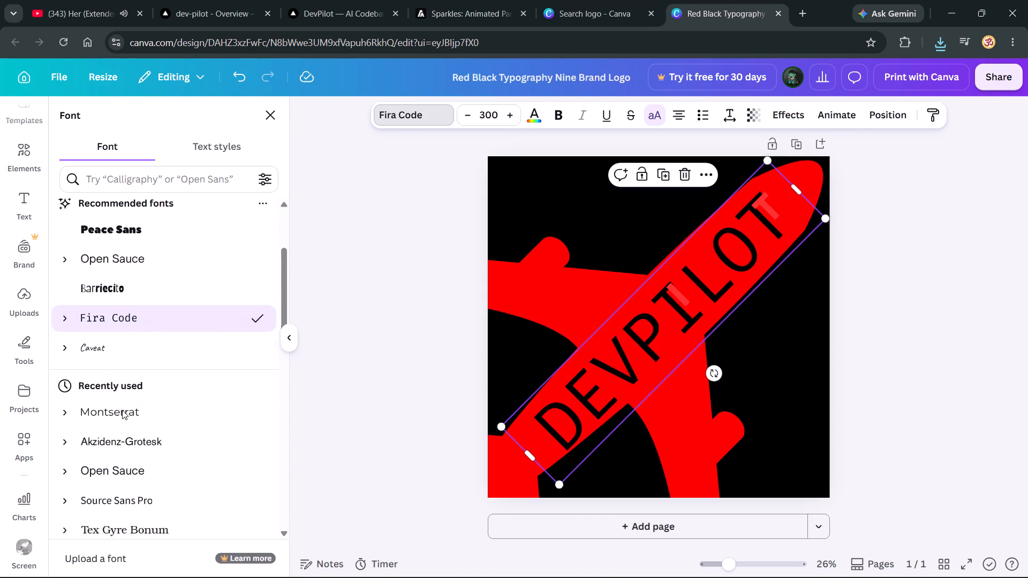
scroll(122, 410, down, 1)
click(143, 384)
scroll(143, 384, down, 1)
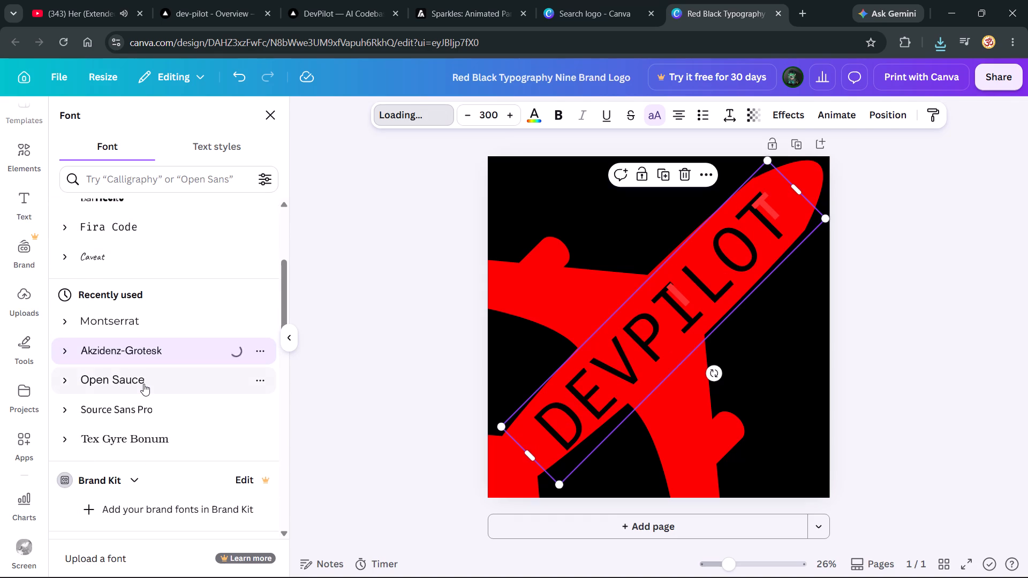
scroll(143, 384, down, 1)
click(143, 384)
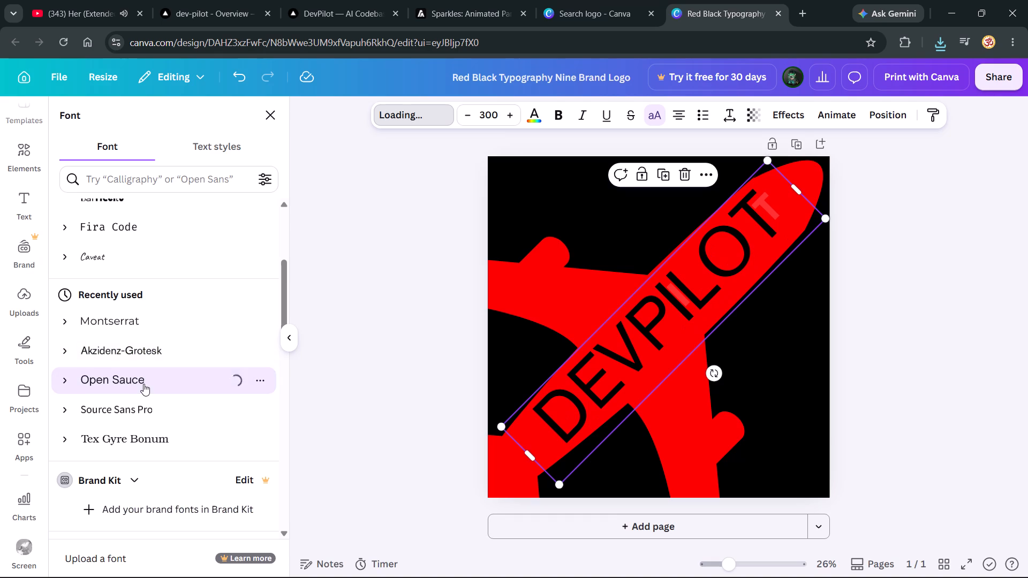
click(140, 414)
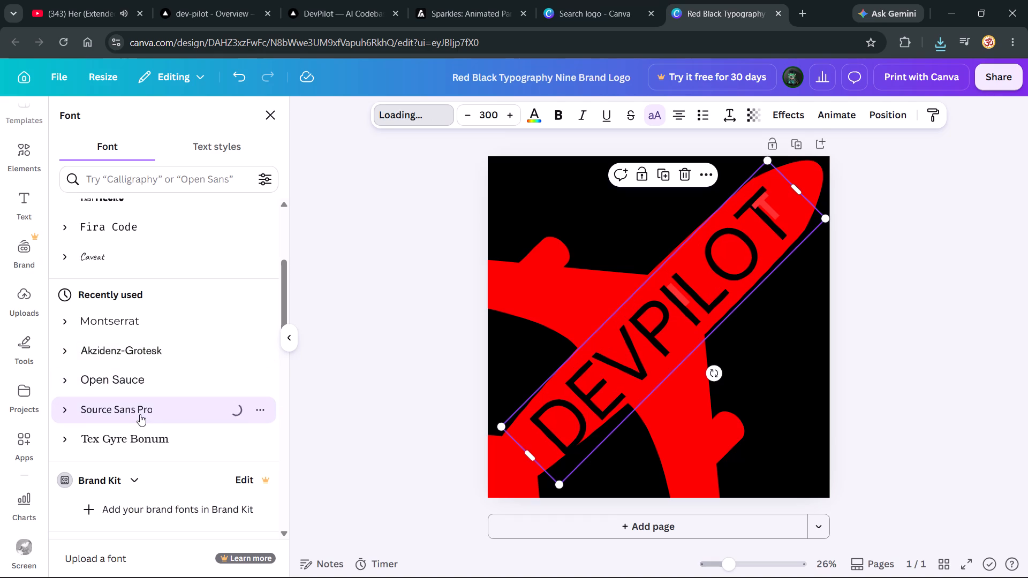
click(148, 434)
Try the popular fonts Glacial Indifference and League Spartan on the black DEVPILOT text, and set it to Anton.
scroll(148, 434, down, 1)
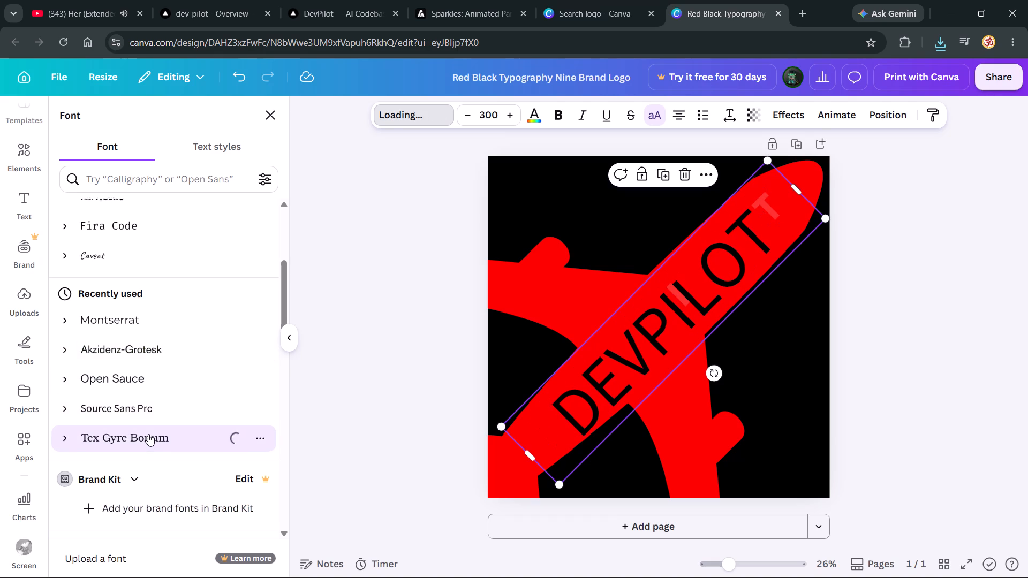
scroll(148, 434, down, 2)
scroll(169, 386, down, 2)
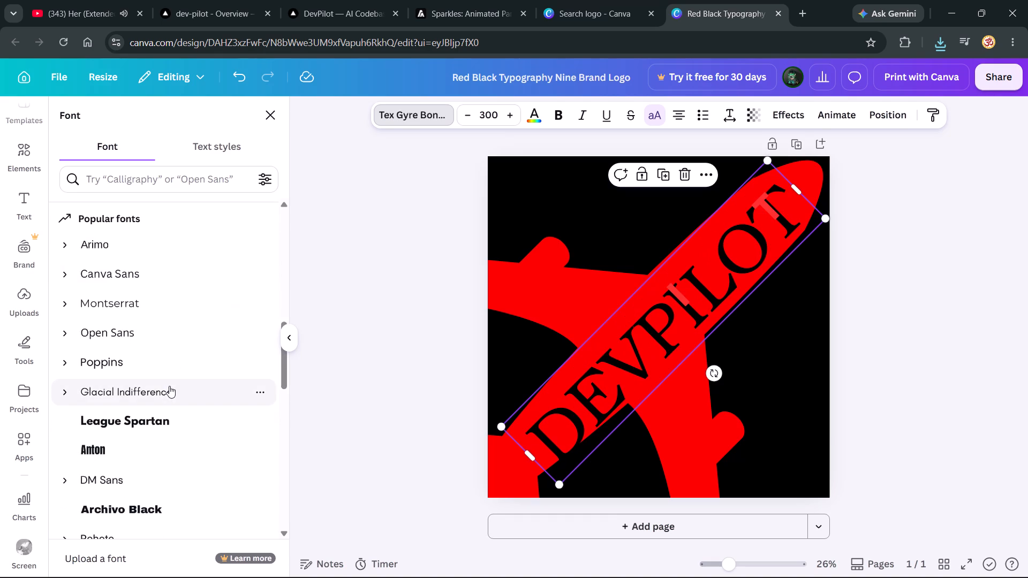
click(160, 387)
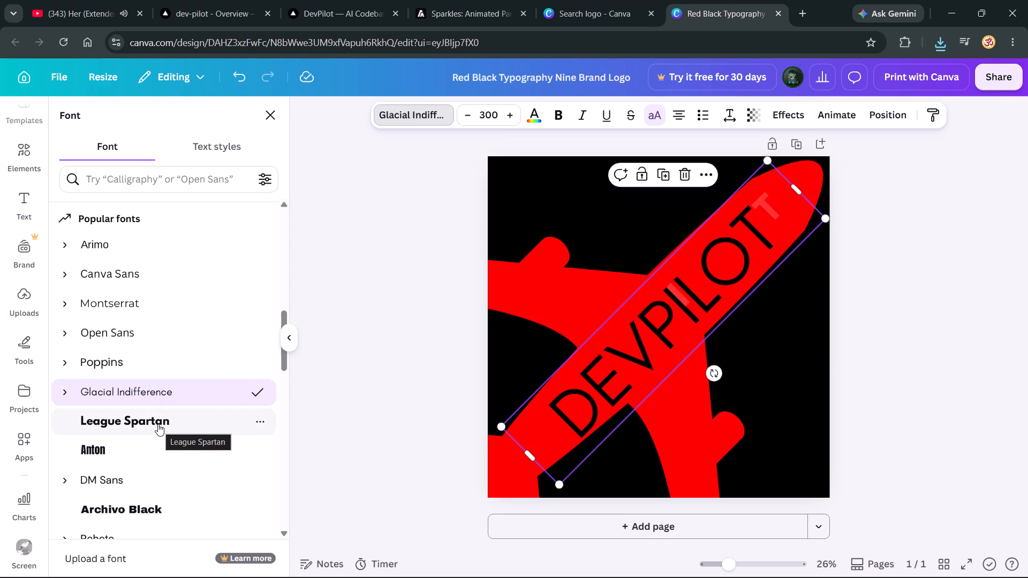
click(158, 424)
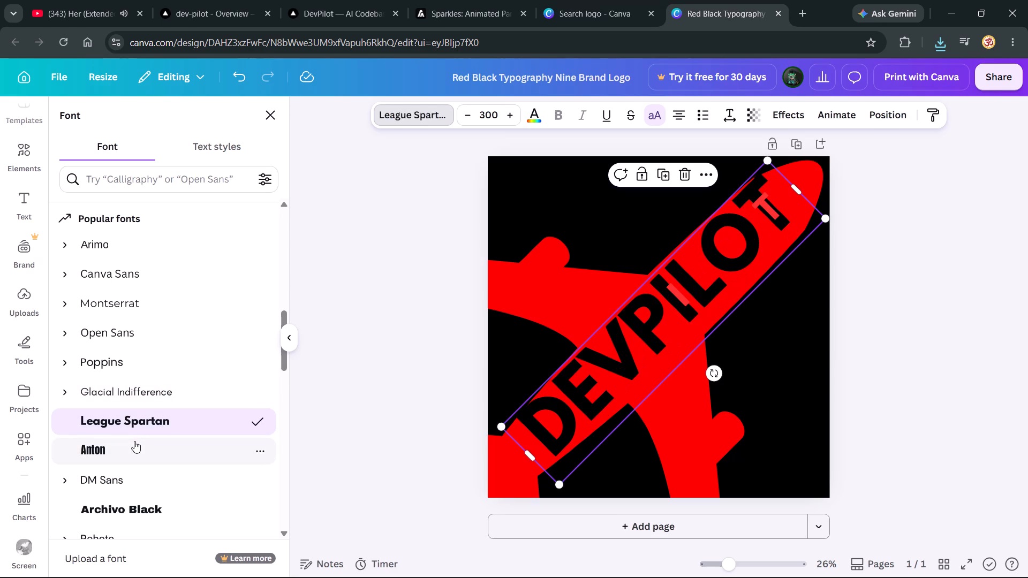
click(134, 441)
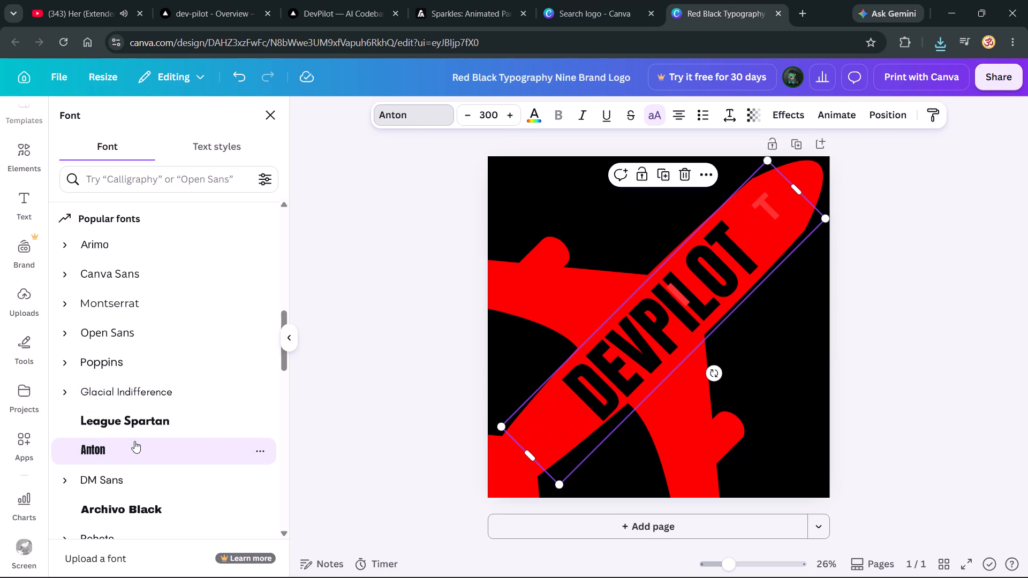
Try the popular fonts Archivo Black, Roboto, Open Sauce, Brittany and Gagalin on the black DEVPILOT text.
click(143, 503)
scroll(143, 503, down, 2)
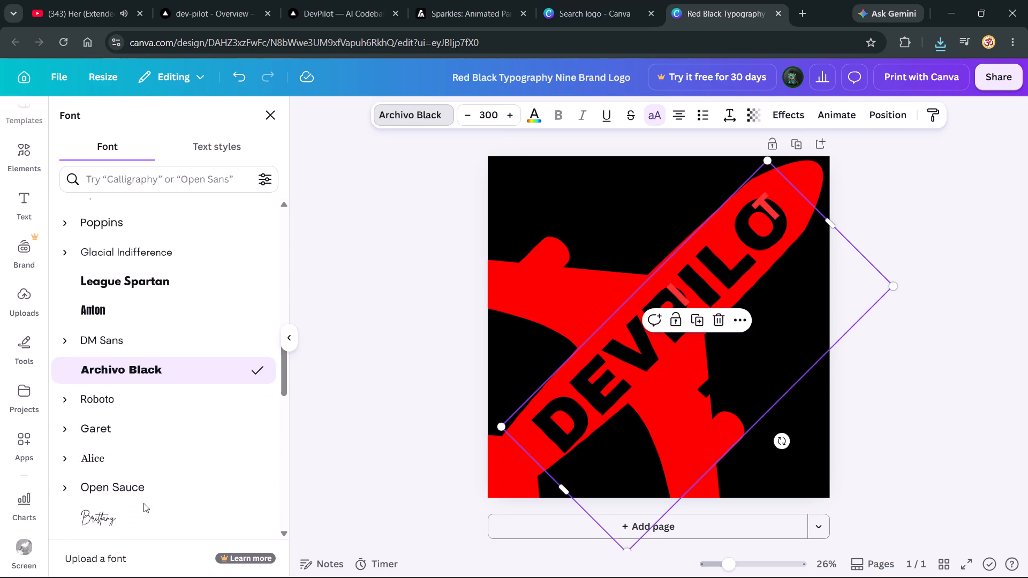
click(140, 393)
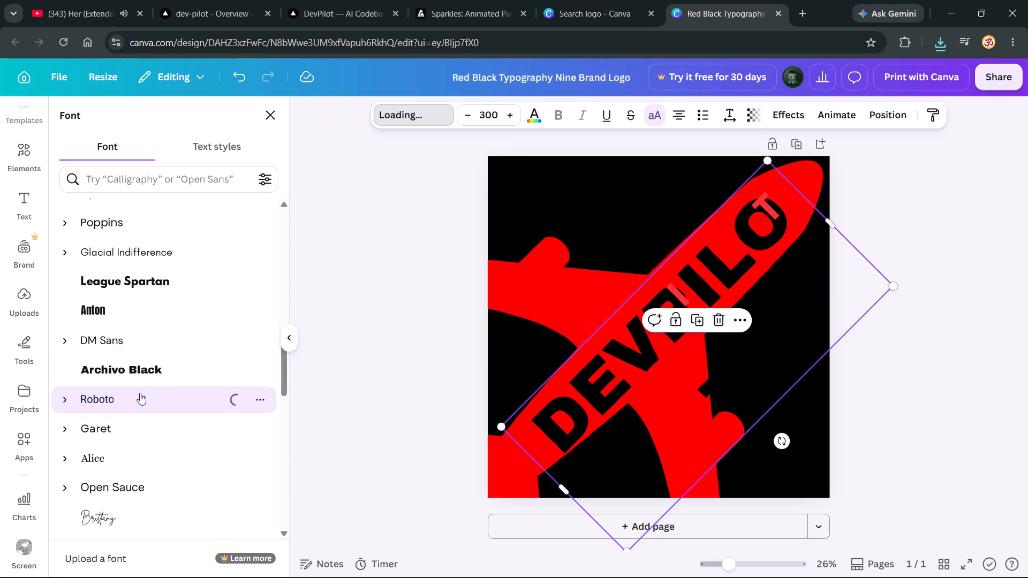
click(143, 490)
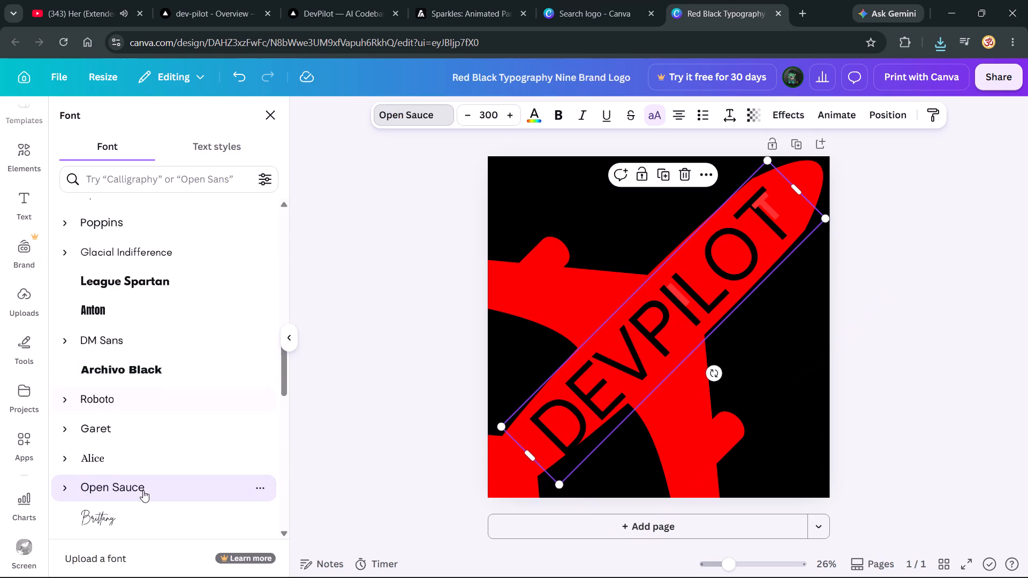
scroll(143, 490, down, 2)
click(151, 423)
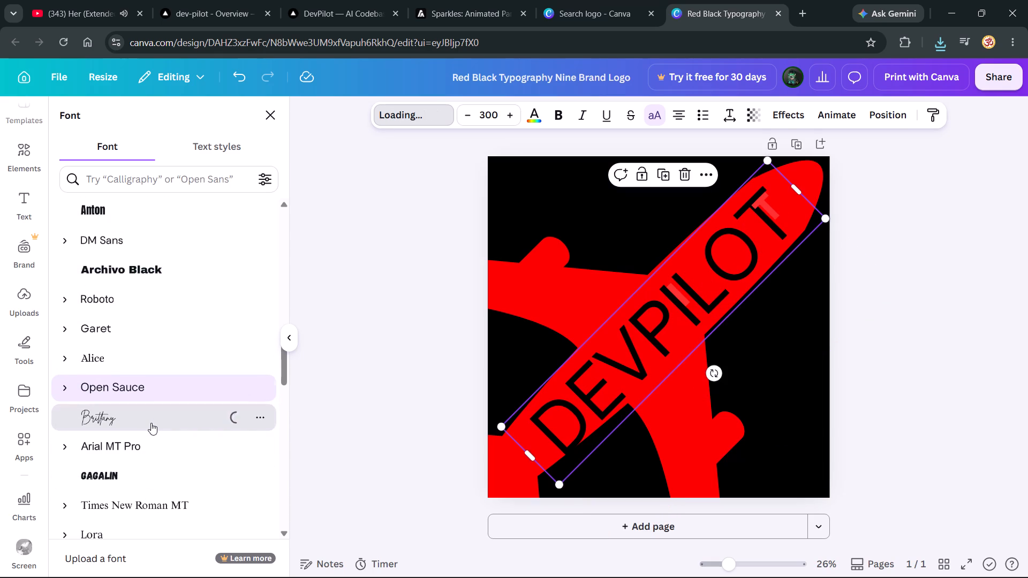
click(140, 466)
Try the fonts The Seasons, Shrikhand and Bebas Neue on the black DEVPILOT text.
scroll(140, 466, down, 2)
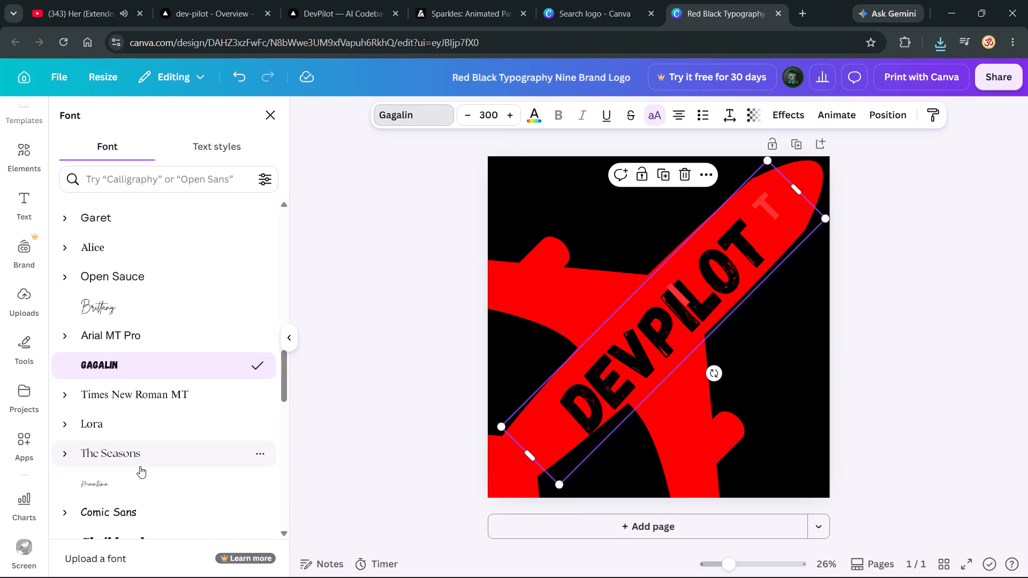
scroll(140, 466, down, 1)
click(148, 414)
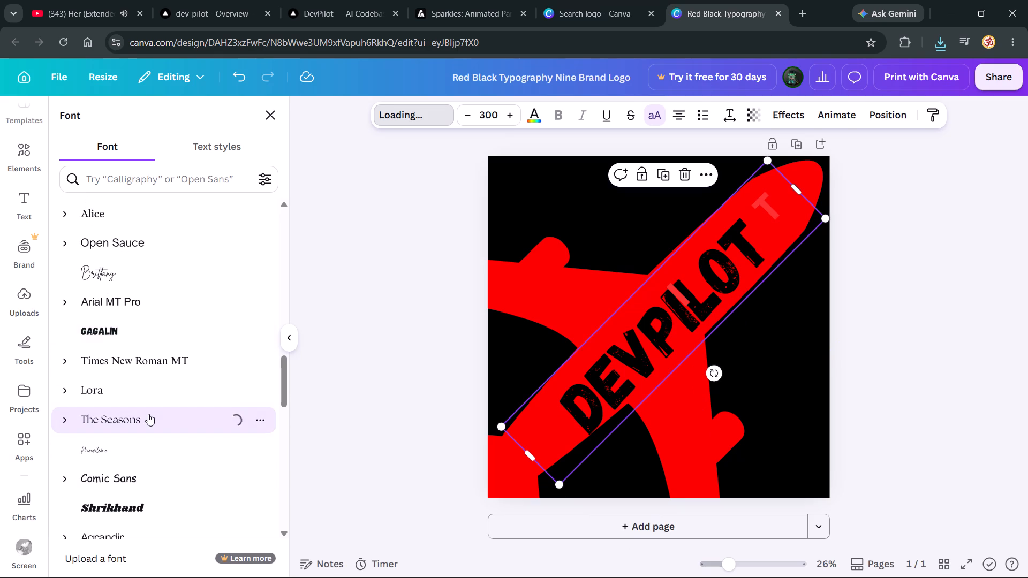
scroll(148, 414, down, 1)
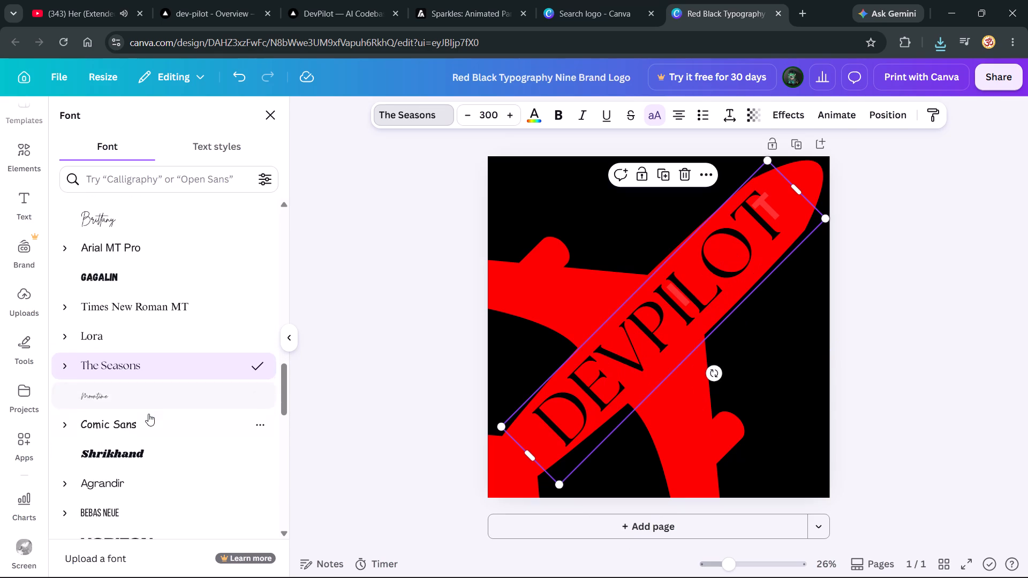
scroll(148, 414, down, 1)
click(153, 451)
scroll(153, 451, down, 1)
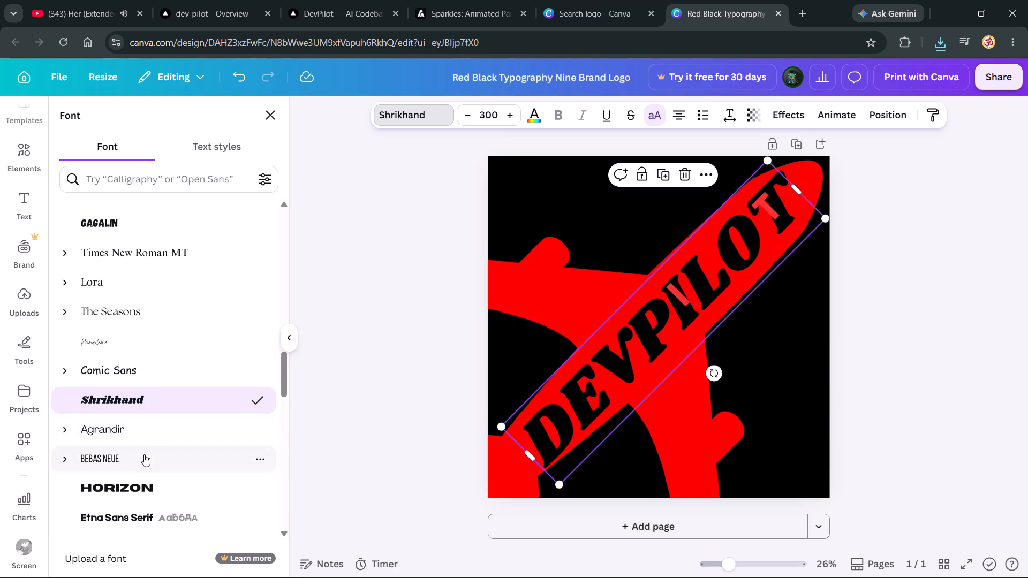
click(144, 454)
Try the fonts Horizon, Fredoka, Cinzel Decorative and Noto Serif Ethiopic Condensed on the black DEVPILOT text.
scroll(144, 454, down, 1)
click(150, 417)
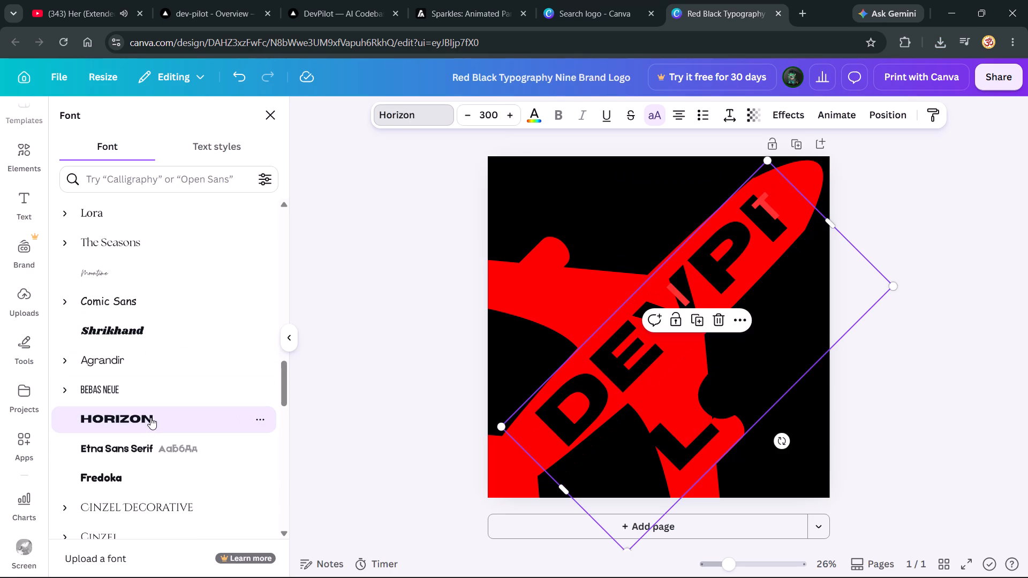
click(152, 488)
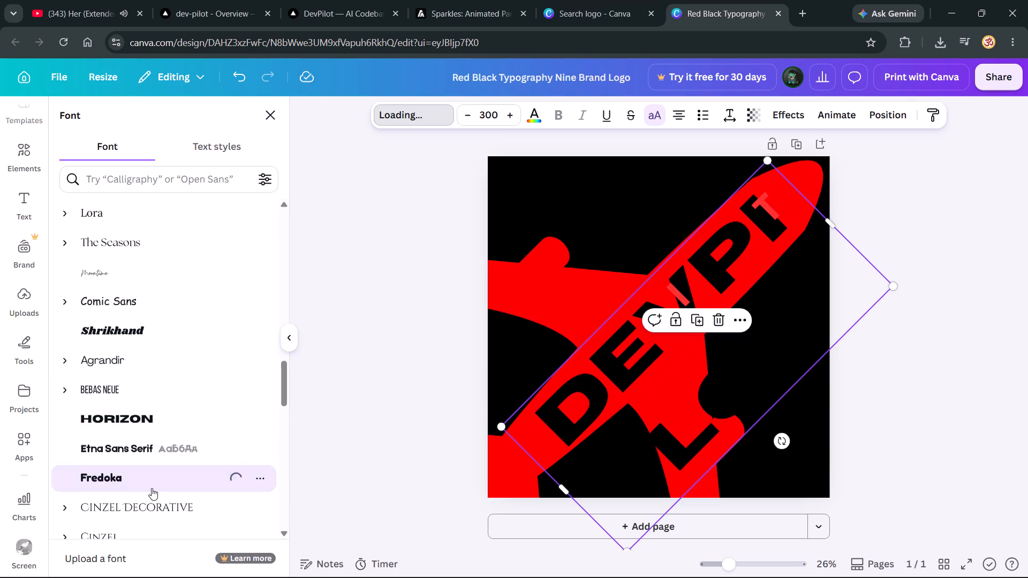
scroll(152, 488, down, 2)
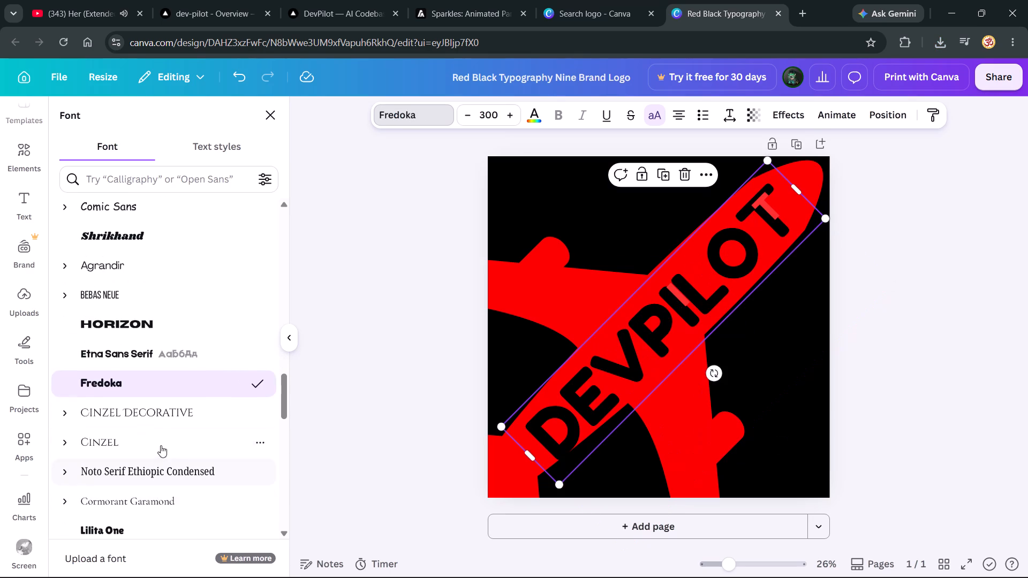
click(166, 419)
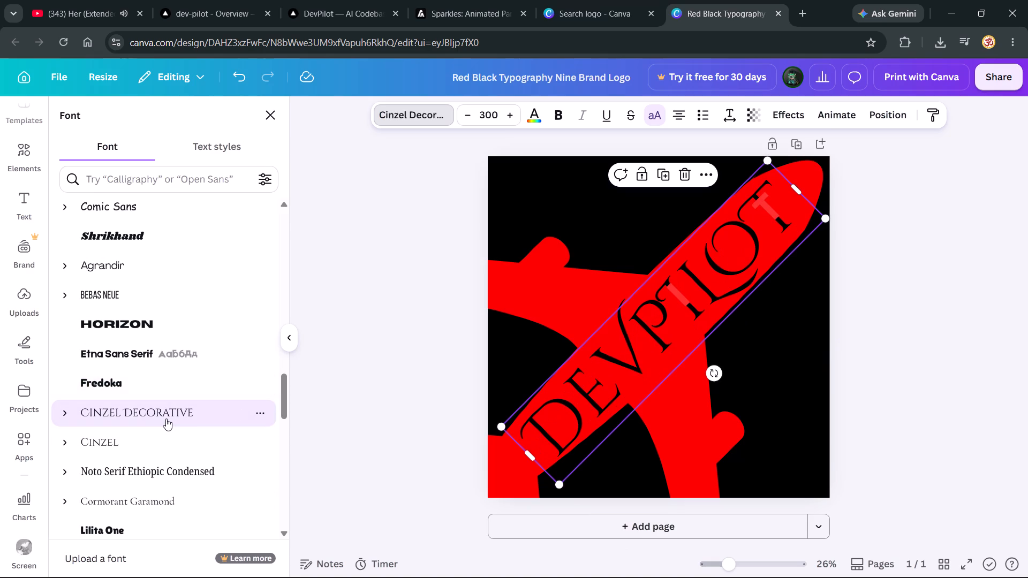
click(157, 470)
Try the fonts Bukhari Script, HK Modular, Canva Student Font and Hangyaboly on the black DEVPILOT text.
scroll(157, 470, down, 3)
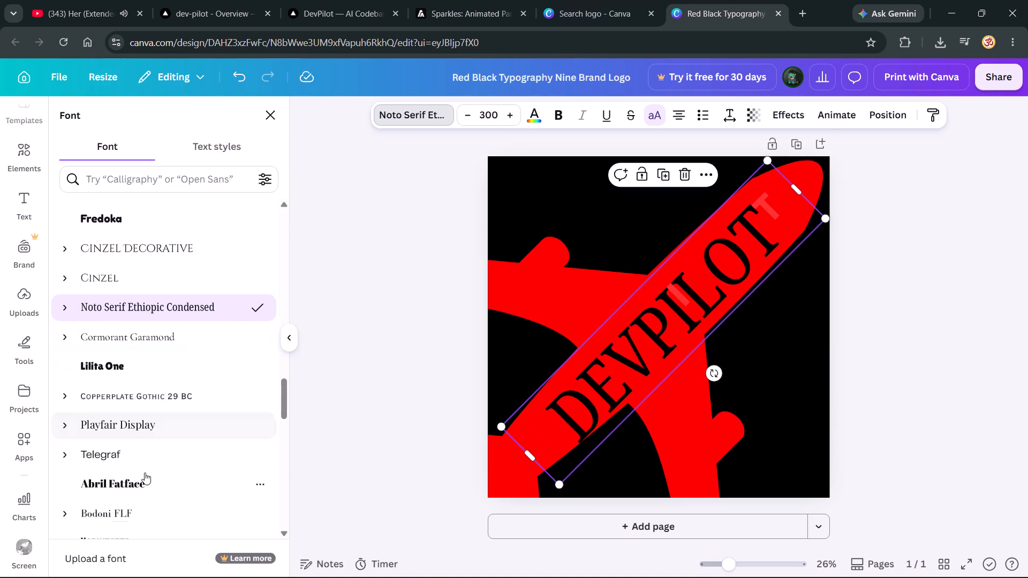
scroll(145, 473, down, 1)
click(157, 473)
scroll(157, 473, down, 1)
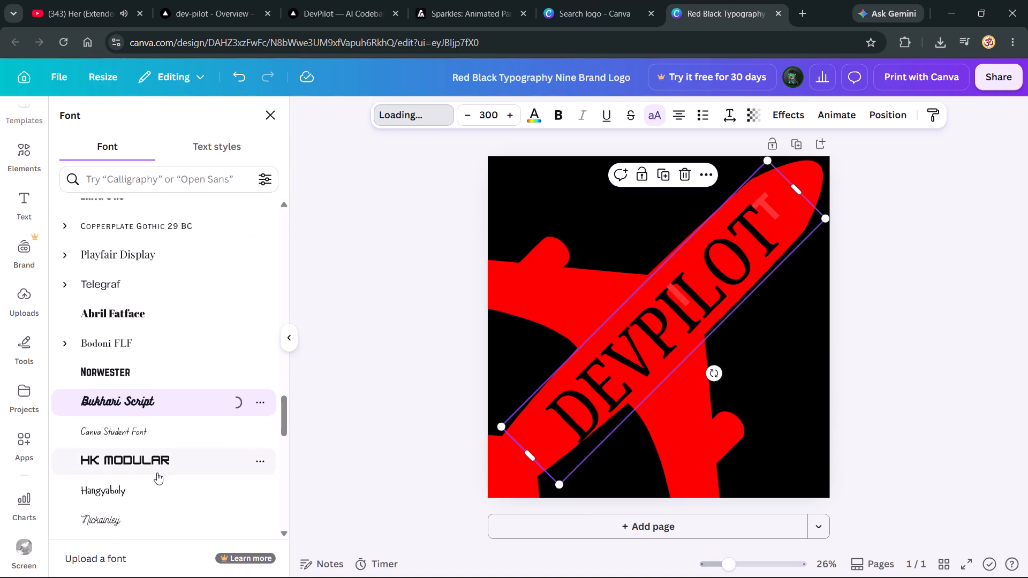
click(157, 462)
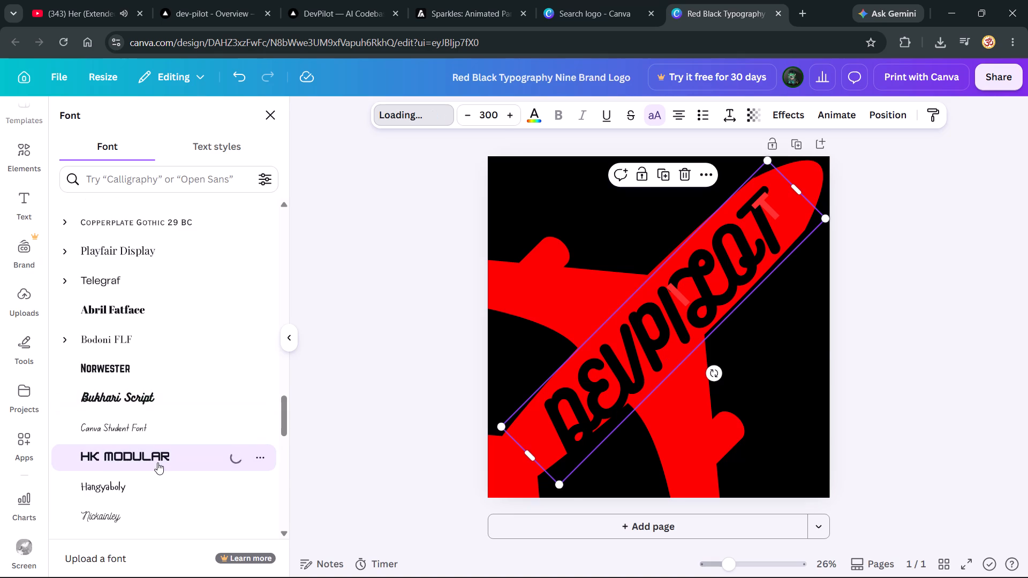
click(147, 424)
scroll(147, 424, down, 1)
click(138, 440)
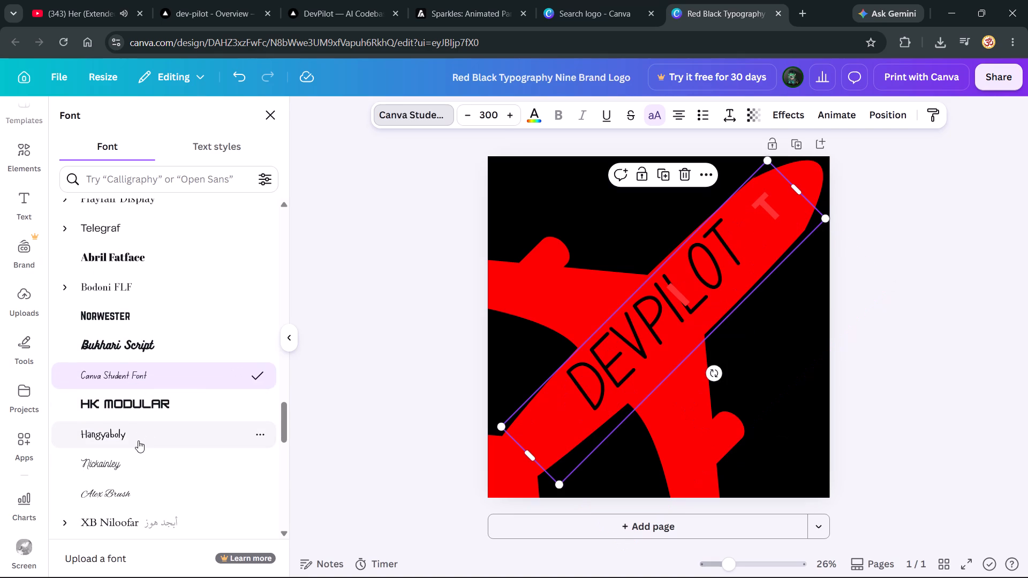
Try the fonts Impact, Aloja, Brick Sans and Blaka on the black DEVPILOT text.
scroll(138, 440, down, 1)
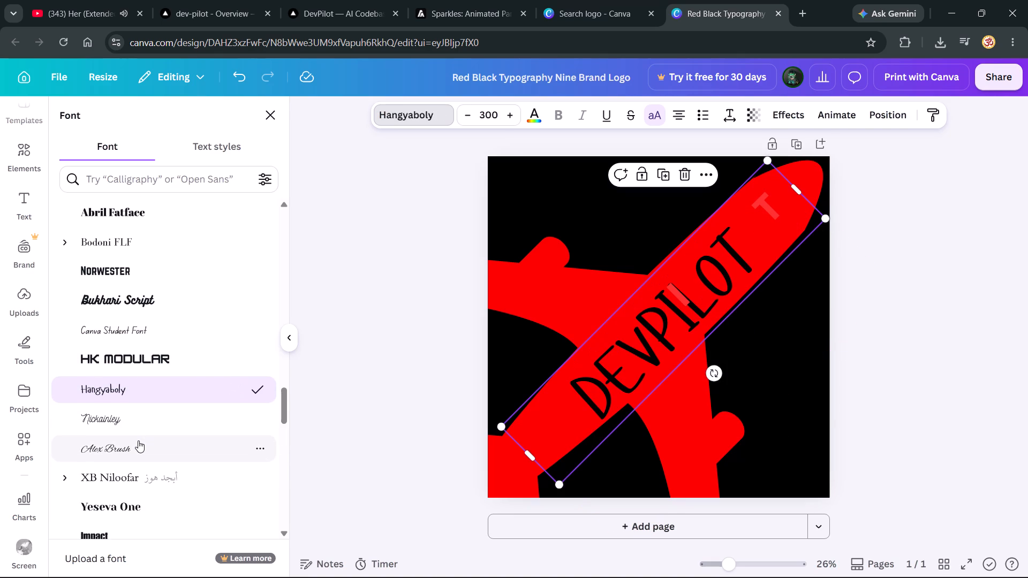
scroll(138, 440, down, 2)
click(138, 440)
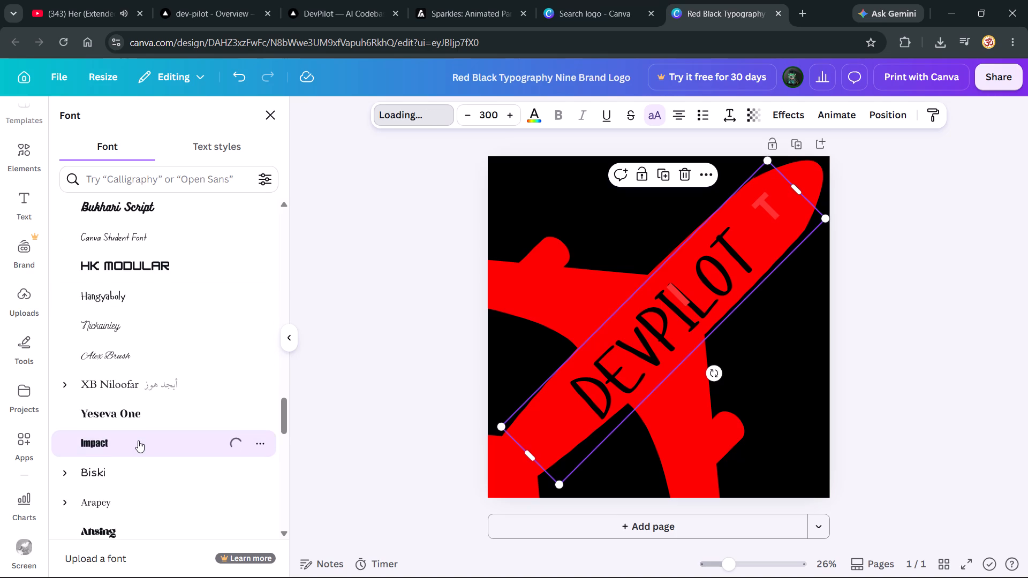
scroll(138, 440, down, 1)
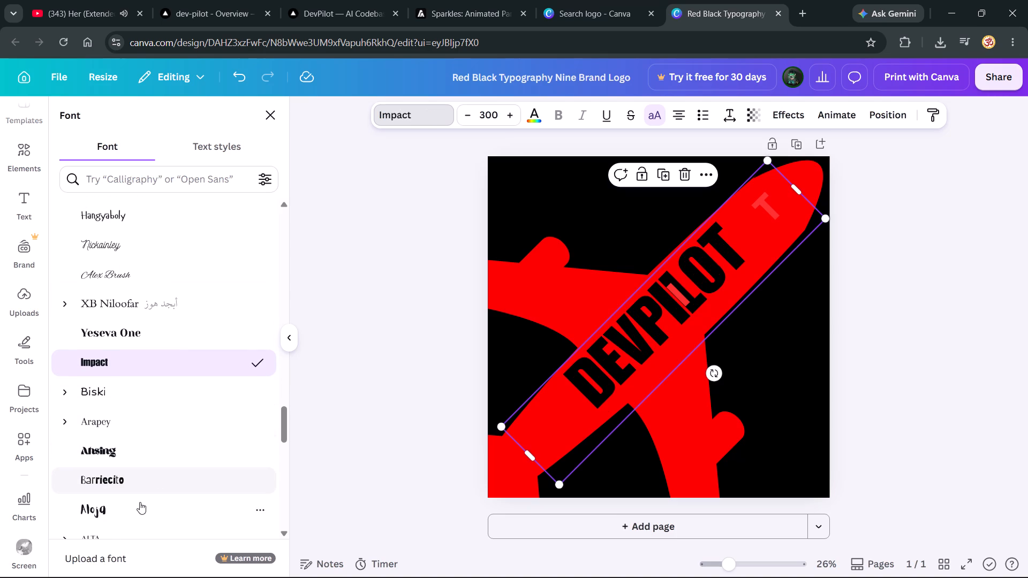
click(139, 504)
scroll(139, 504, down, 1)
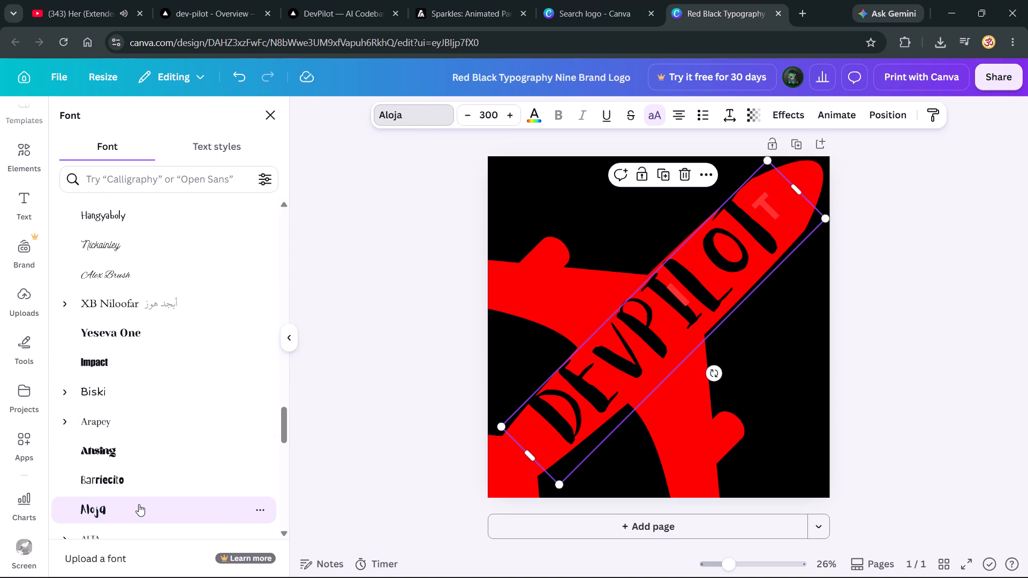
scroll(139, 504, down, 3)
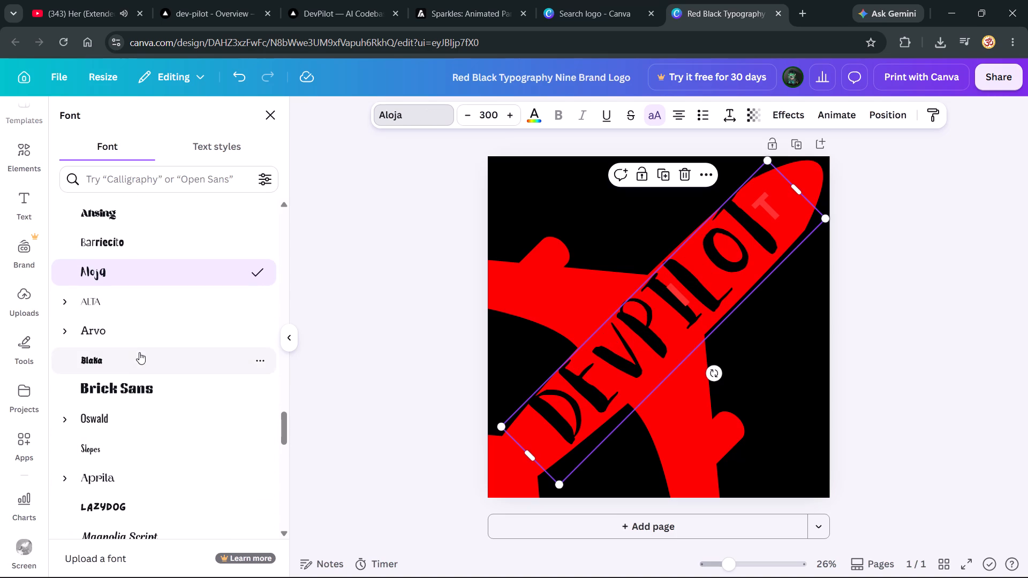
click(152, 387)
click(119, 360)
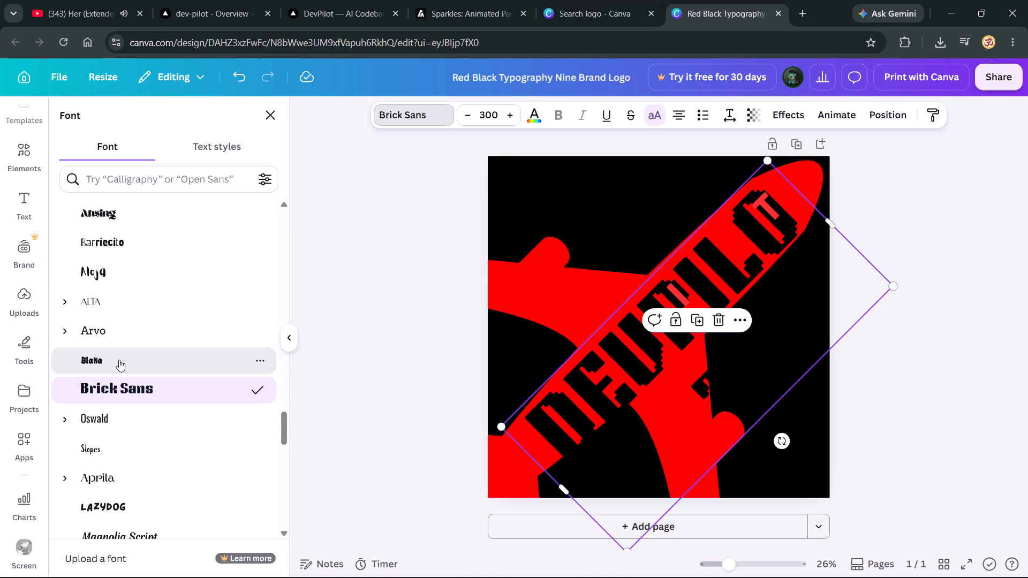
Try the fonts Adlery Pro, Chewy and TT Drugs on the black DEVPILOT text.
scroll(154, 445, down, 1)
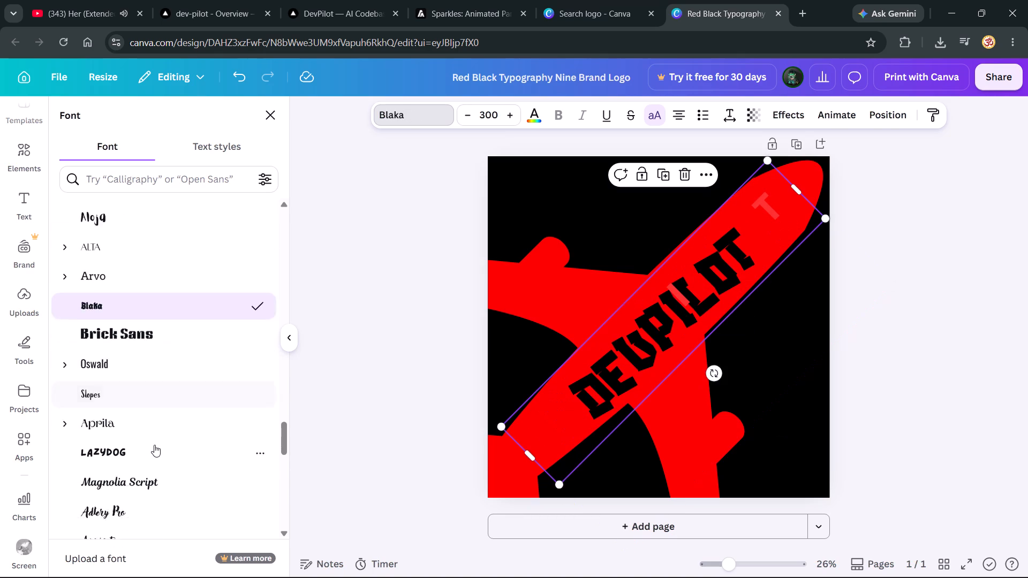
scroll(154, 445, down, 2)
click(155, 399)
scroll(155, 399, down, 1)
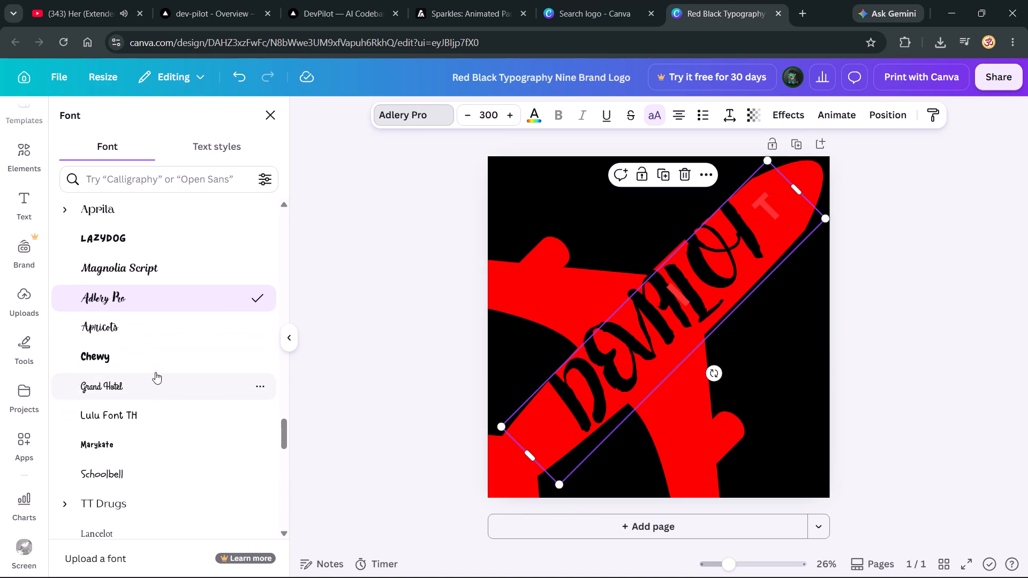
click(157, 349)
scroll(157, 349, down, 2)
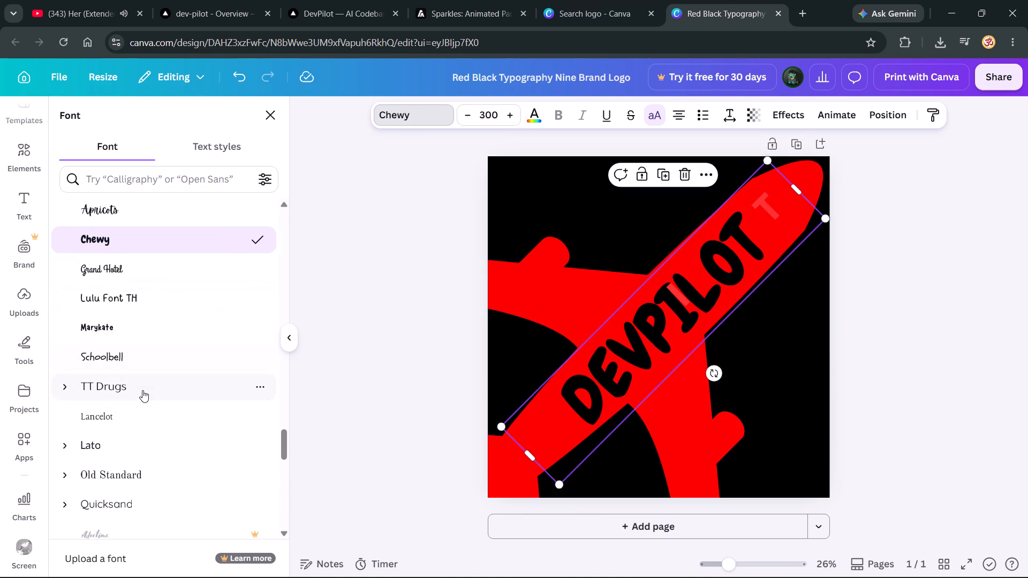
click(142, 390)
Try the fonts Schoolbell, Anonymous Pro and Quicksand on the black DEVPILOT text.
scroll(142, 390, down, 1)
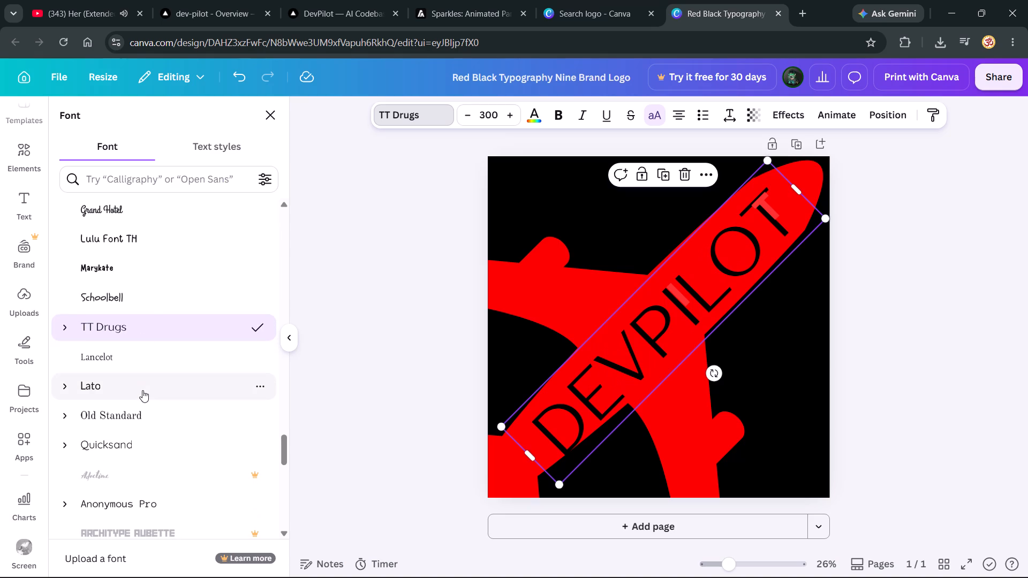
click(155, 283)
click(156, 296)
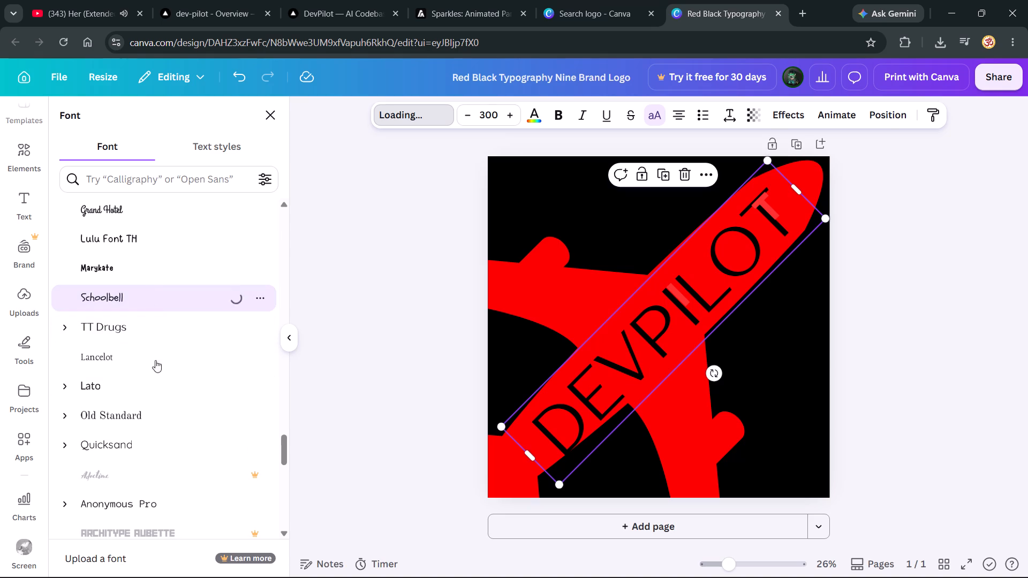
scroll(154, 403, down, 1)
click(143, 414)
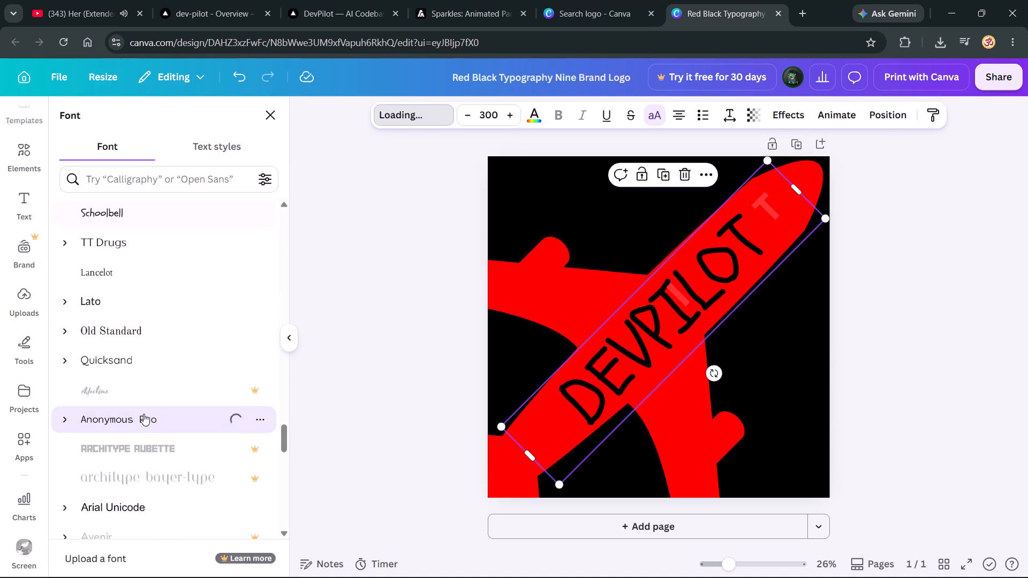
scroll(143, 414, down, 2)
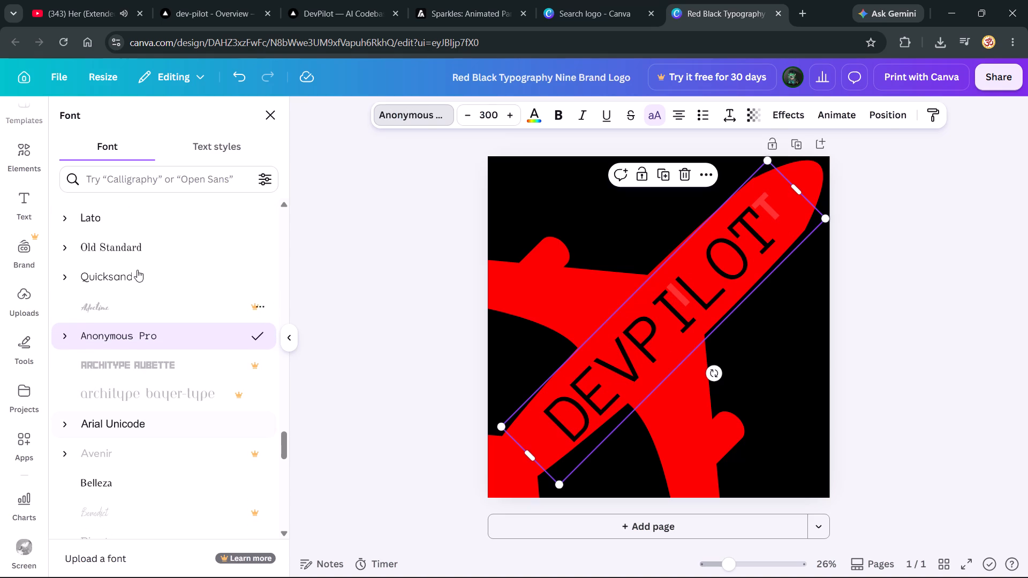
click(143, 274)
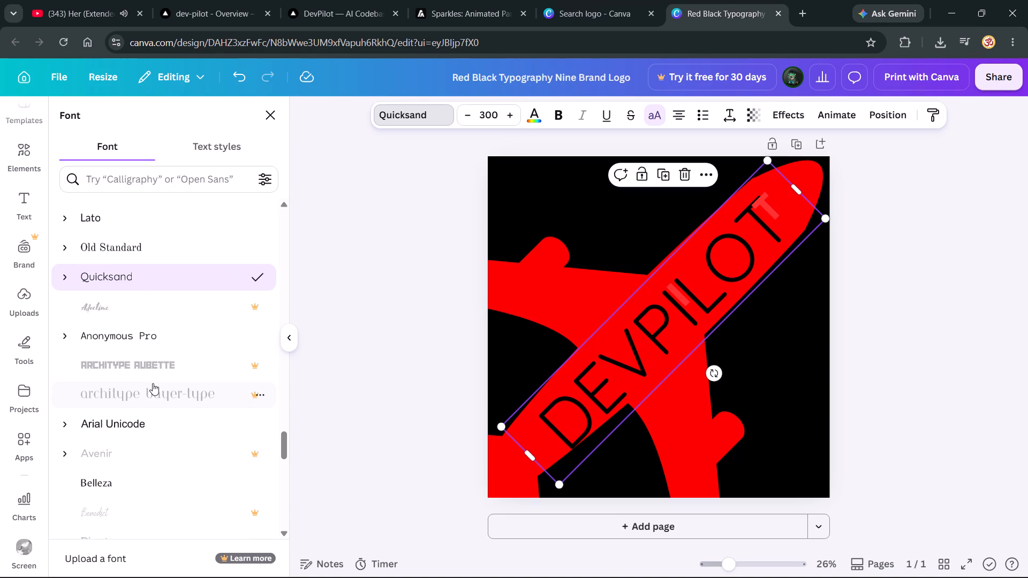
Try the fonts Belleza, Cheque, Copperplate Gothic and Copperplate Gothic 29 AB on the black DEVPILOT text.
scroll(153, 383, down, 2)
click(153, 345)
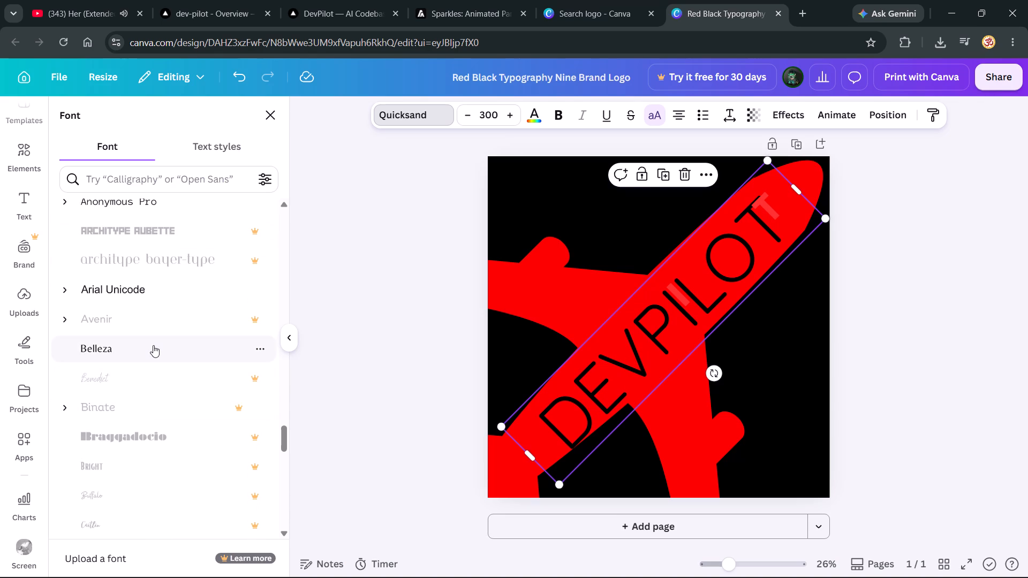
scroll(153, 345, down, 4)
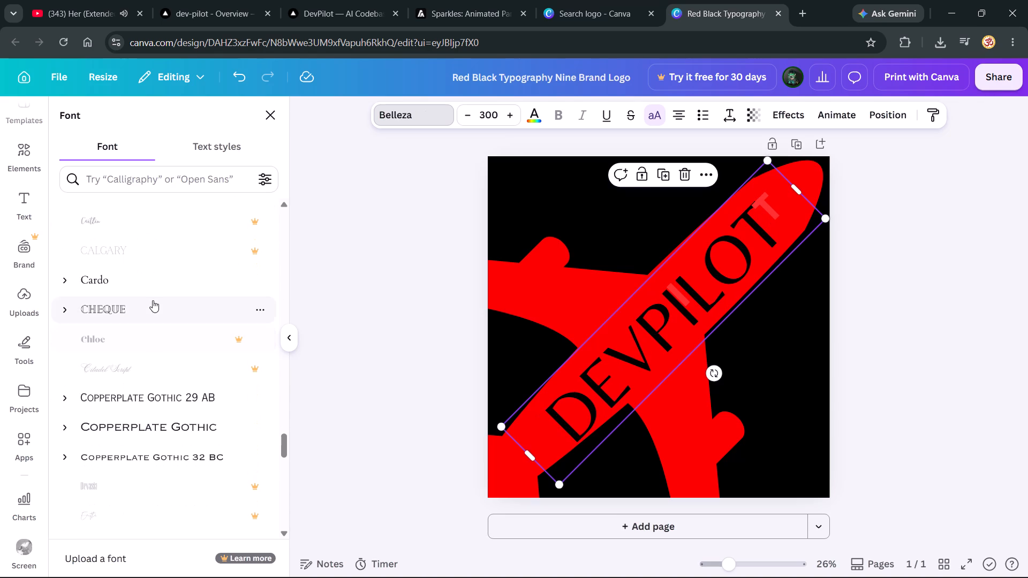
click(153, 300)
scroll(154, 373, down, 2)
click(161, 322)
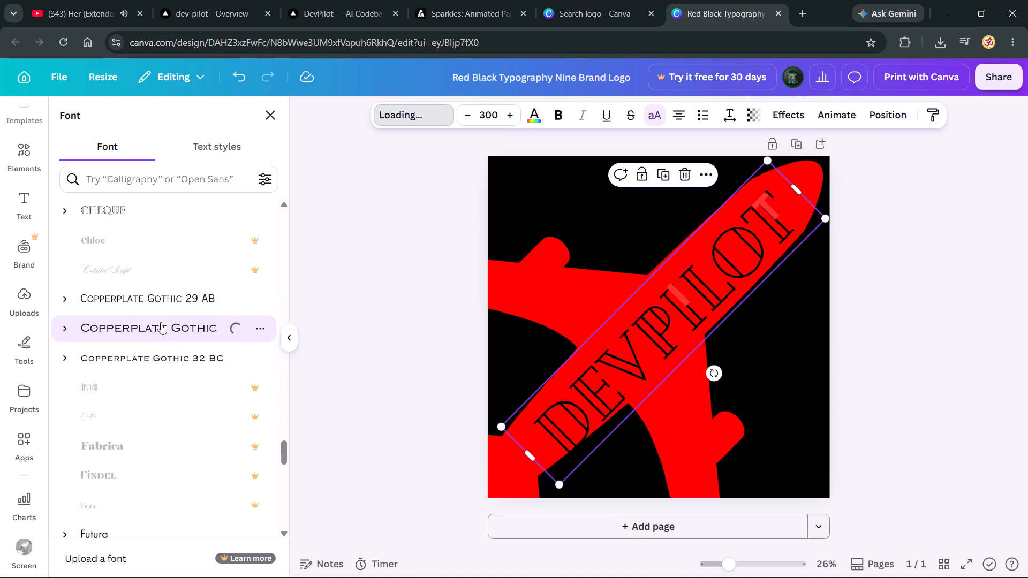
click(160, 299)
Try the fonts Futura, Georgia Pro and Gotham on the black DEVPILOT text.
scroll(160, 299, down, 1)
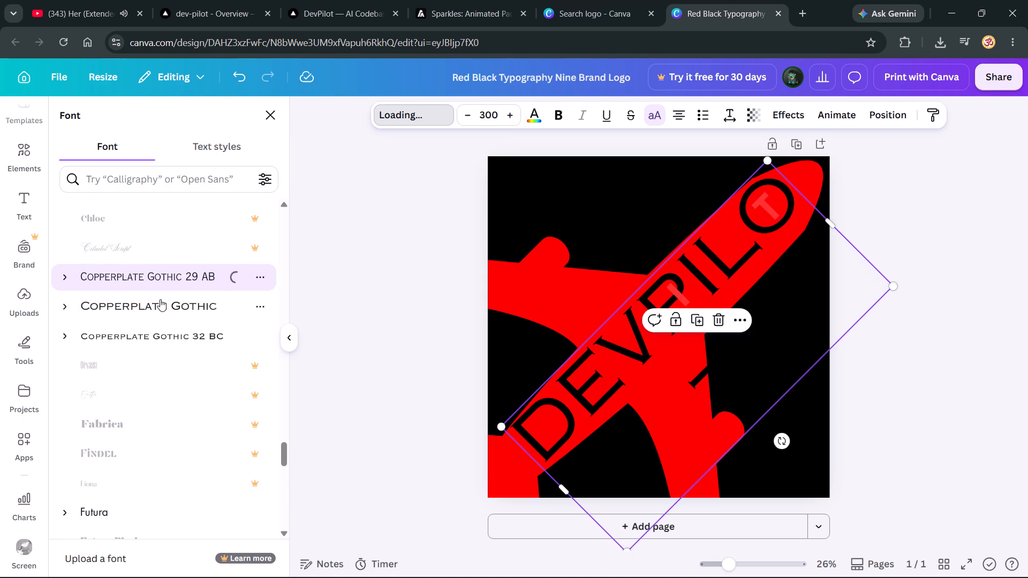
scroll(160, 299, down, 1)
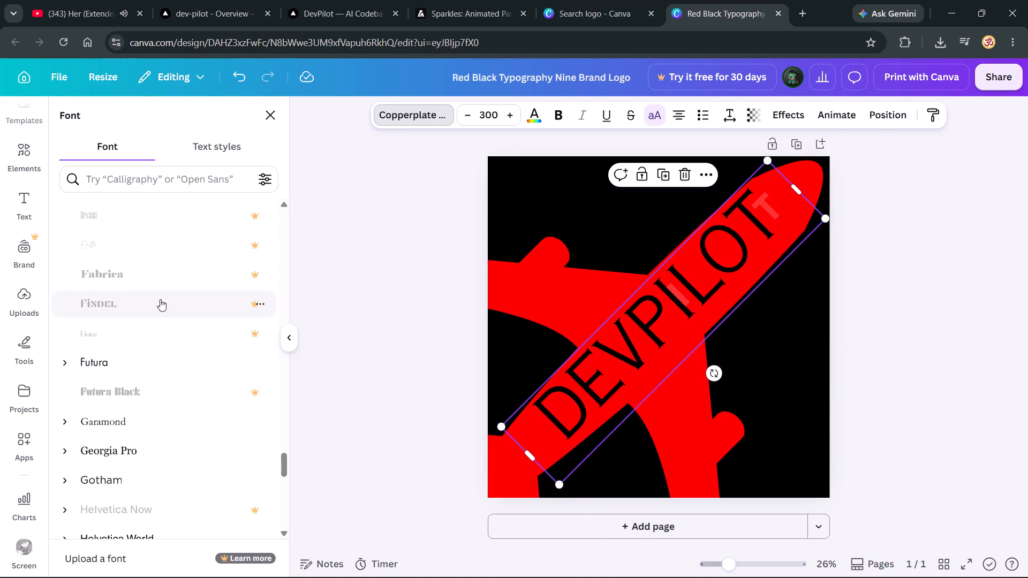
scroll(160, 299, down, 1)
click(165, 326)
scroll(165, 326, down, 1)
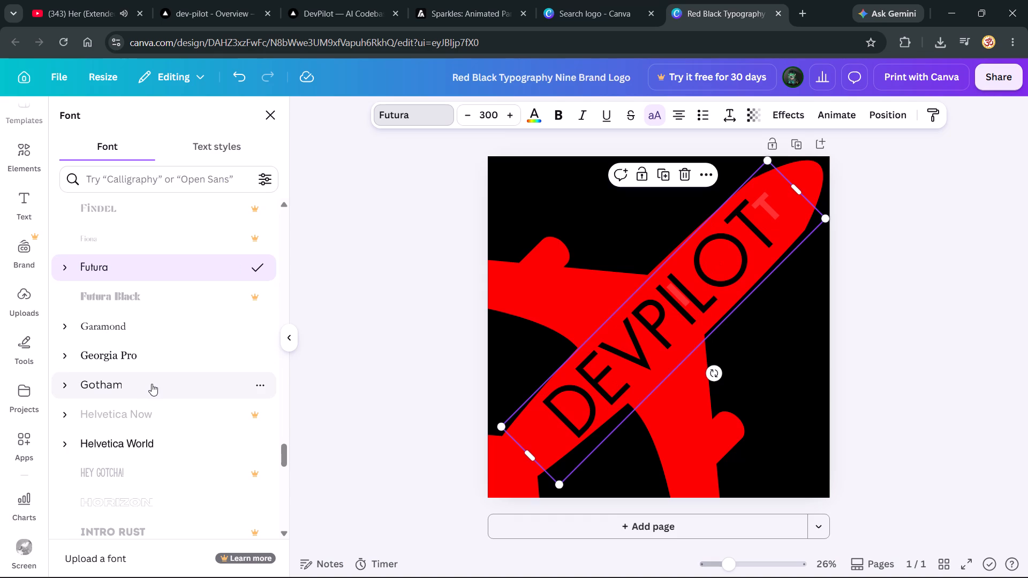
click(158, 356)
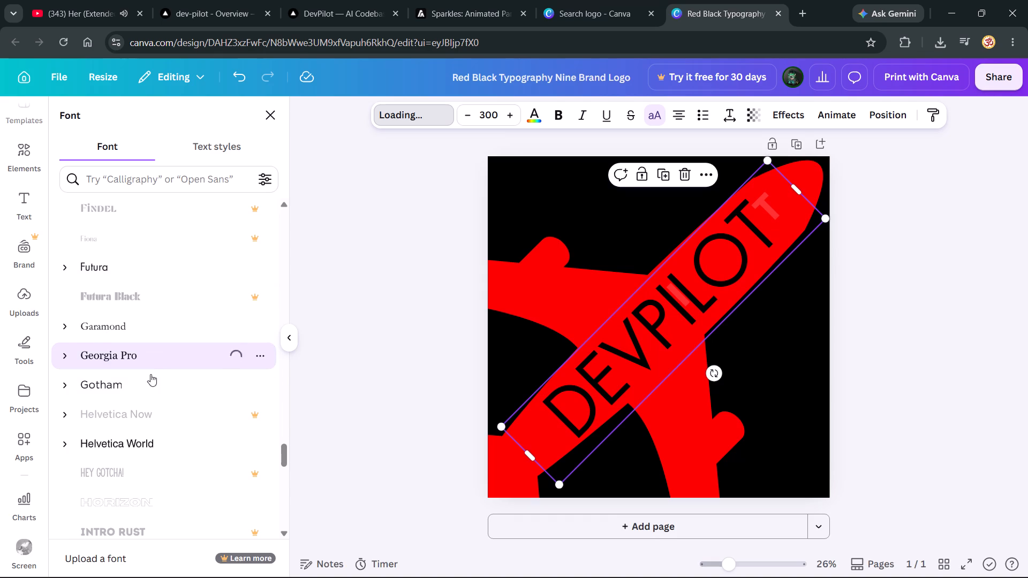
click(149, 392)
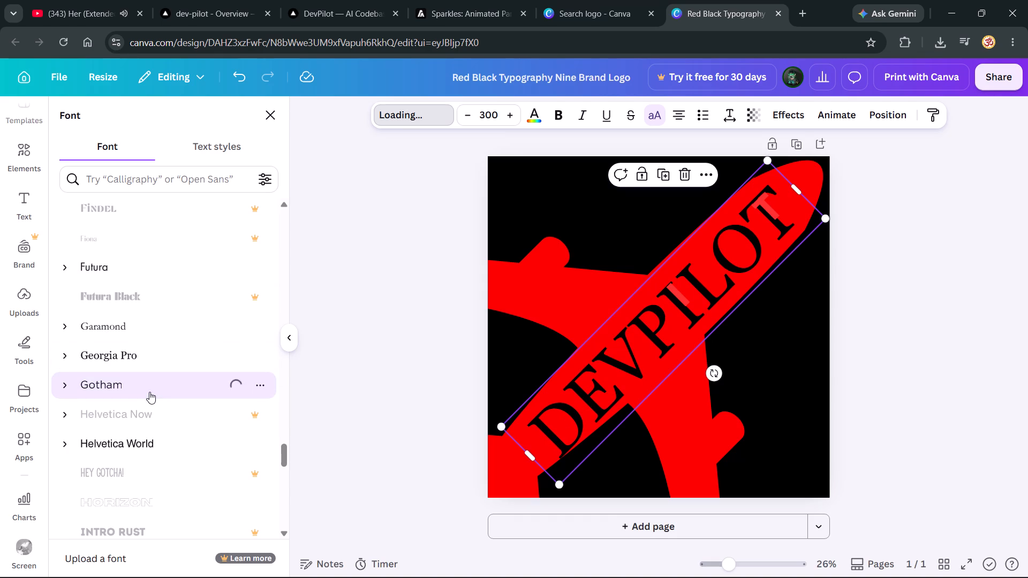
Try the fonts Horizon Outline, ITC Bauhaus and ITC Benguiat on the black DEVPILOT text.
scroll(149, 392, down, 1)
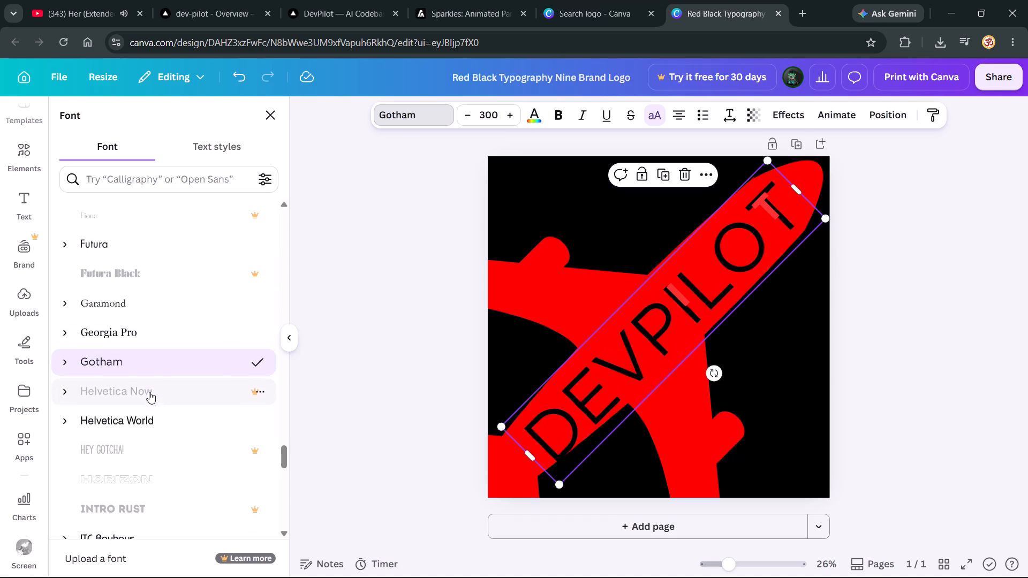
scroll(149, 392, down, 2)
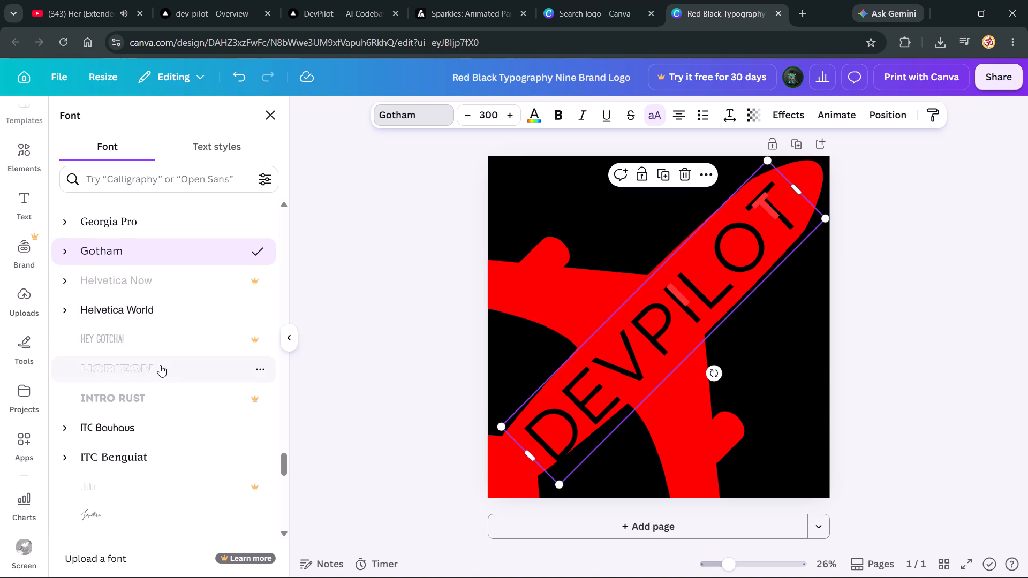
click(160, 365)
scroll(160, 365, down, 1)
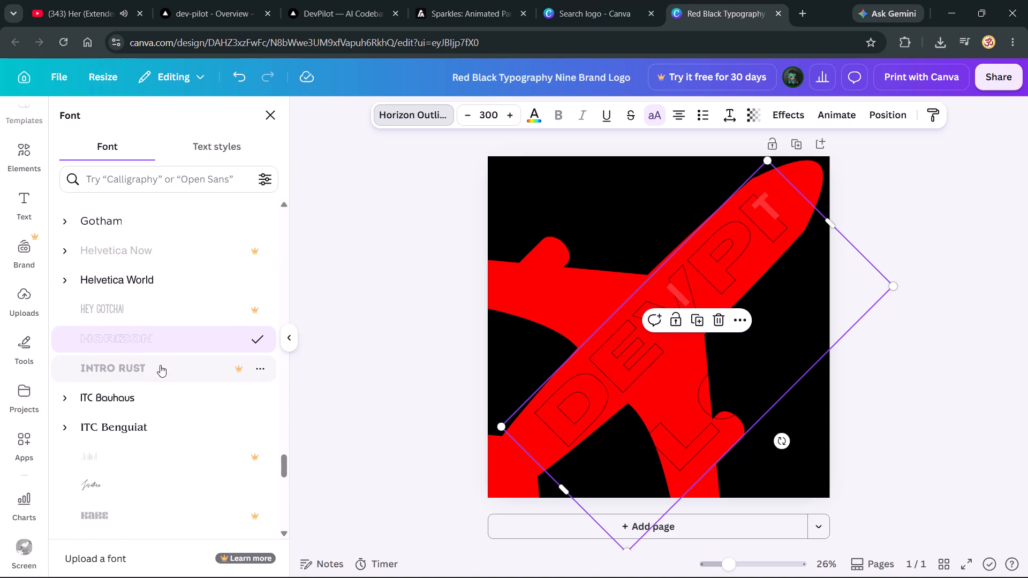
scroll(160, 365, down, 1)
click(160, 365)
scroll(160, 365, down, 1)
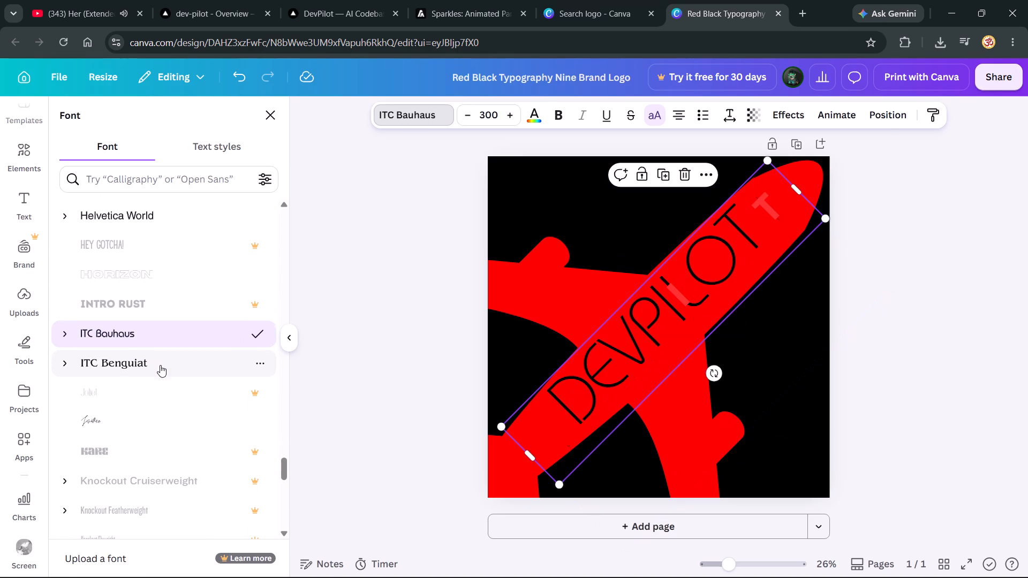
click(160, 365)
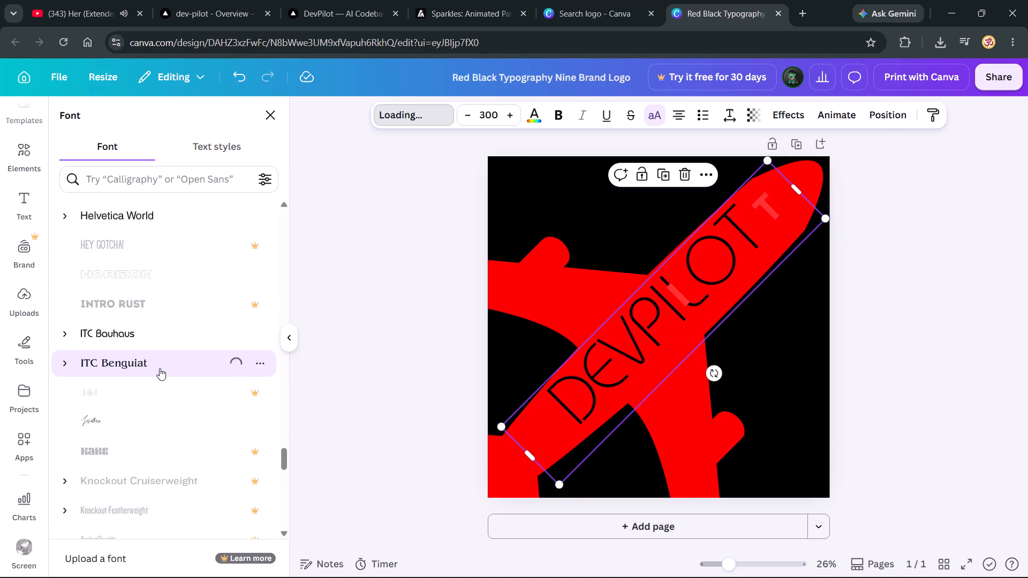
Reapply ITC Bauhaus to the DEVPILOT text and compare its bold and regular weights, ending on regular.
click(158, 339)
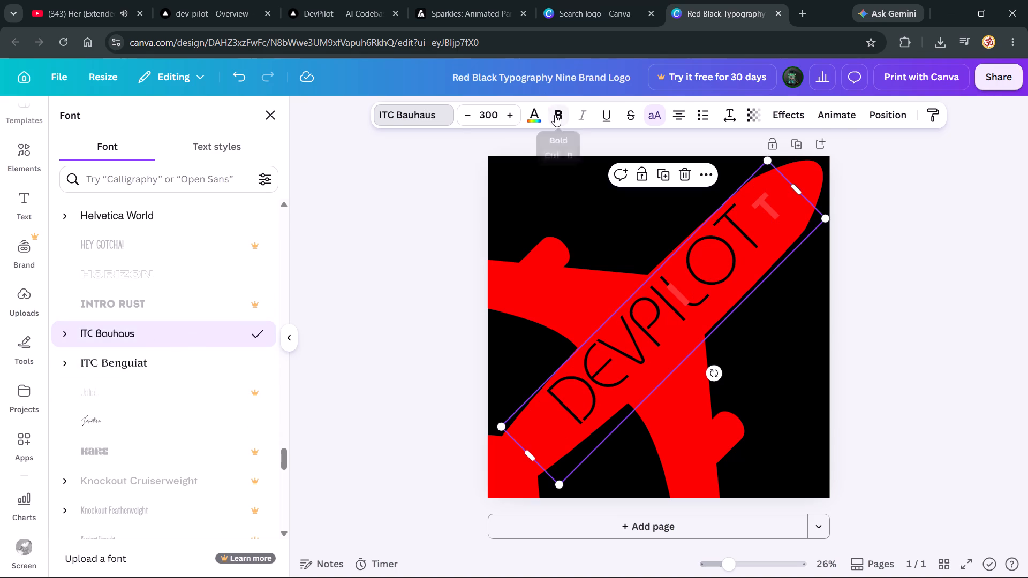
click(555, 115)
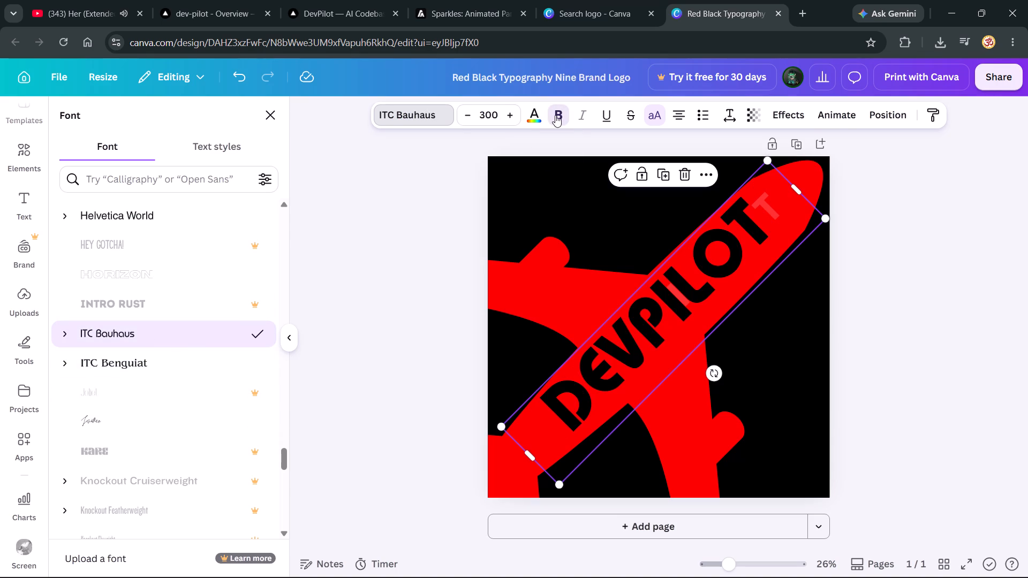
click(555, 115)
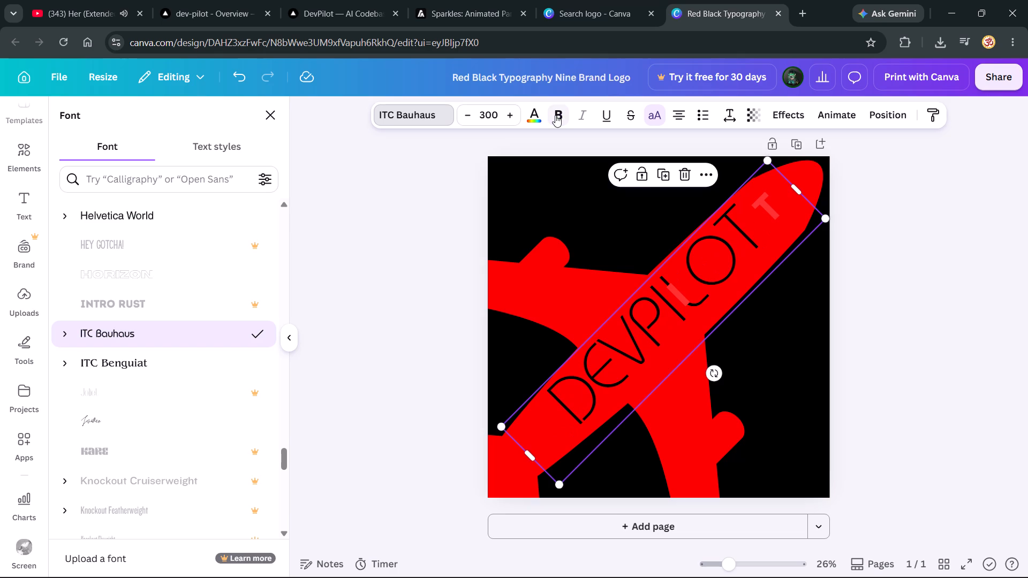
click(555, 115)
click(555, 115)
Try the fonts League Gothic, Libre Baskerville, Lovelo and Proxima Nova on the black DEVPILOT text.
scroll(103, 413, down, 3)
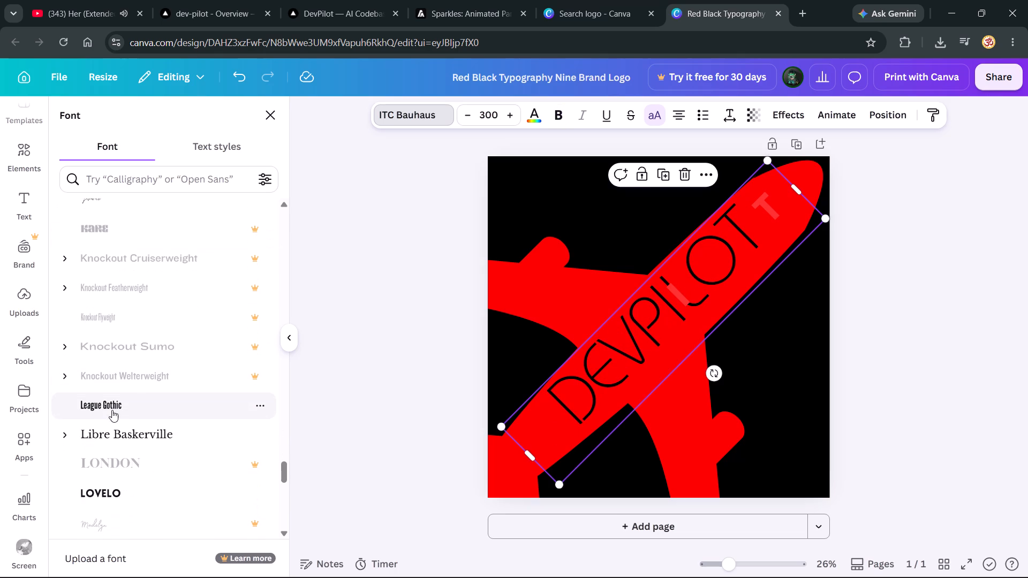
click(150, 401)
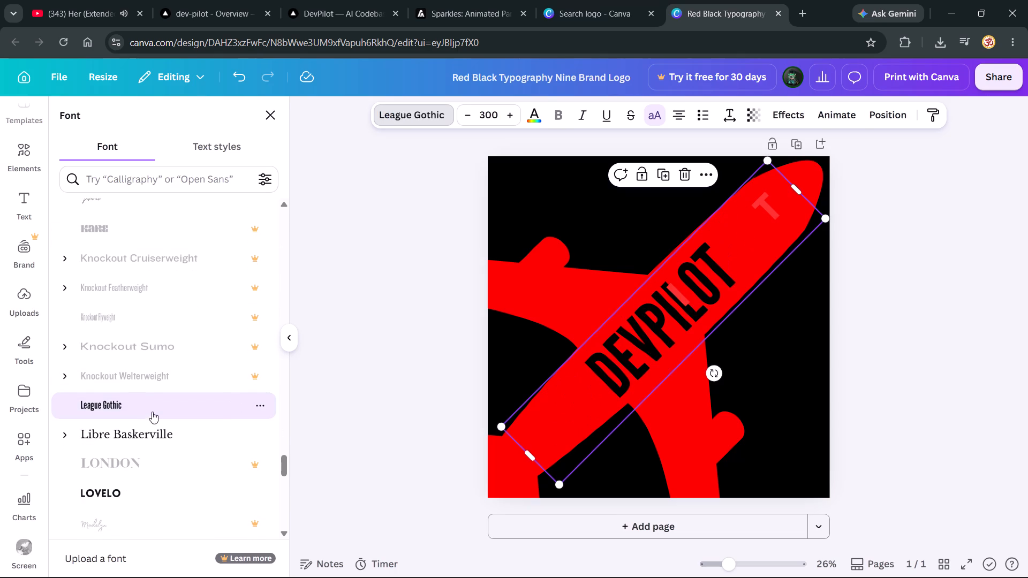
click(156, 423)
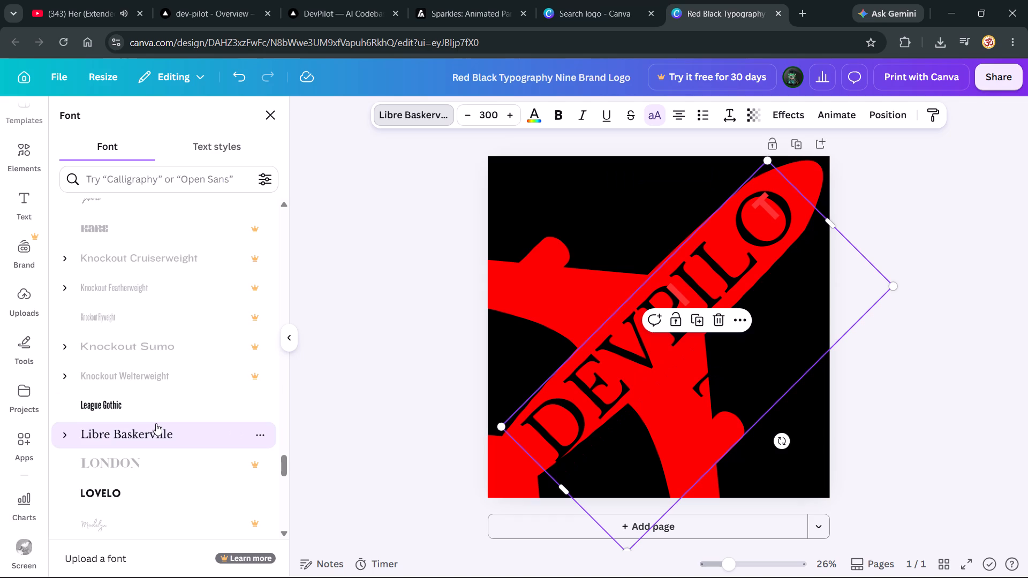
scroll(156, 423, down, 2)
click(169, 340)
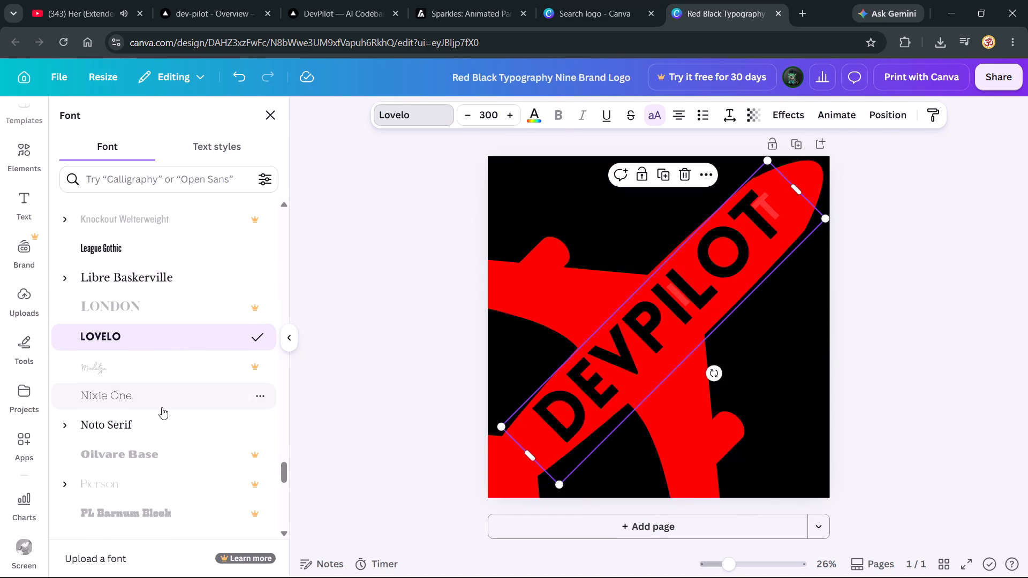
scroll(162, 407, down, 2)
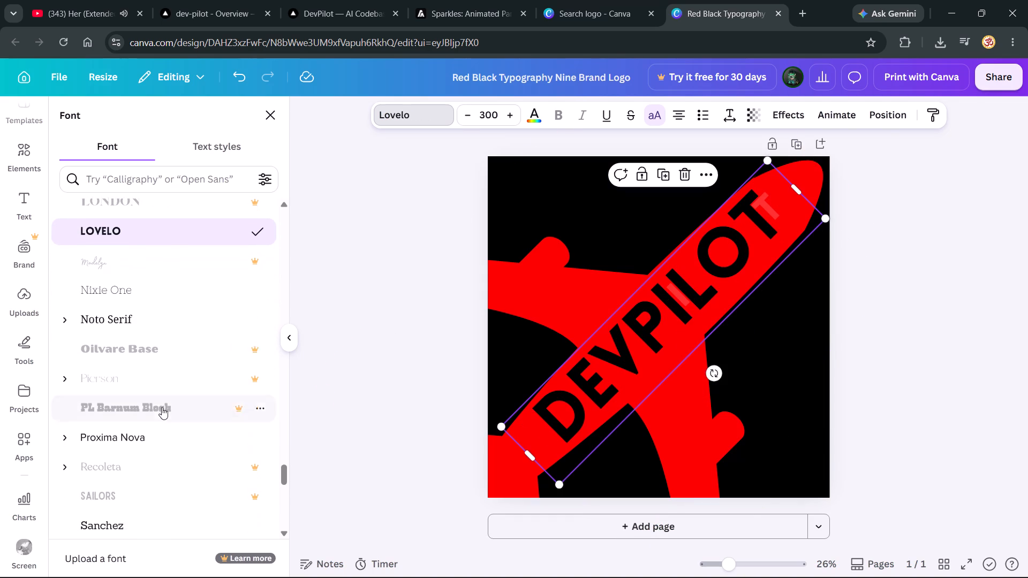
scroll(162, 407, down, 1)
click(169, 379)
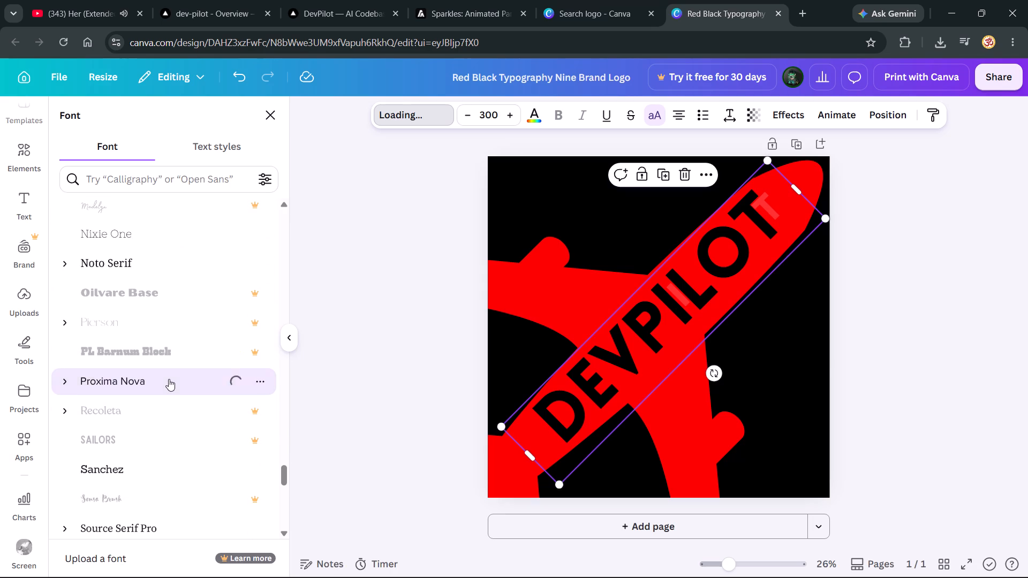
Browse the remaining fonts, including the English fonts, for other DEVPILOT lettering candidates and return to the earlier options.
scroll(169, 379, up, 1)
scroll(169, 379, down, 1)
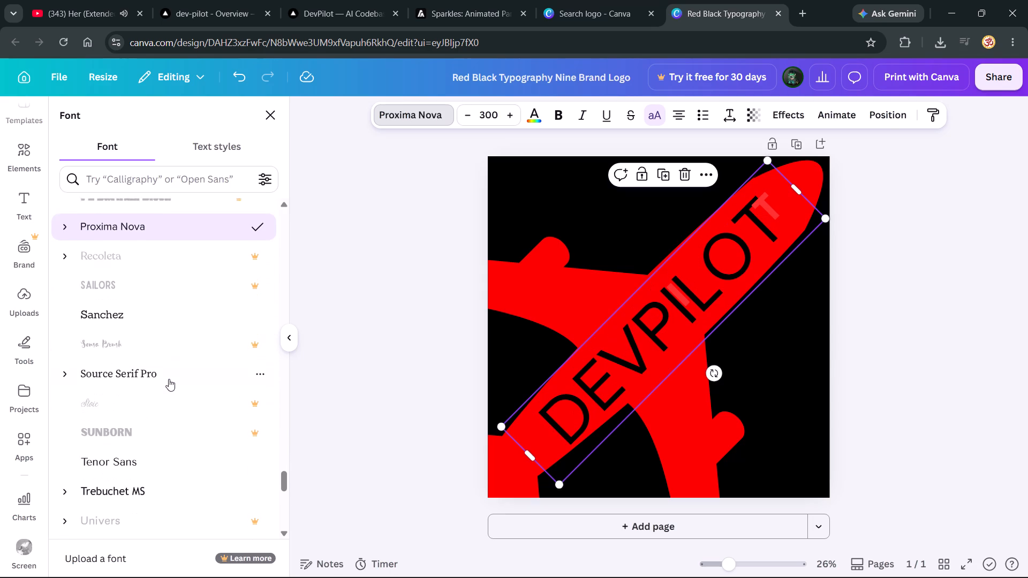
scroll(169, 379, down, 4)
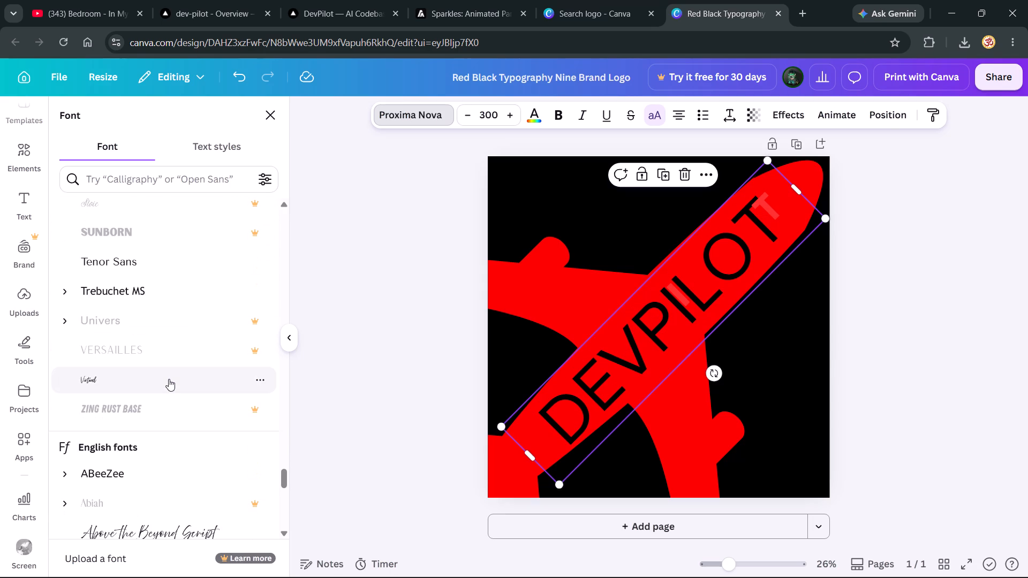
scroll(168, 417, down, 4)
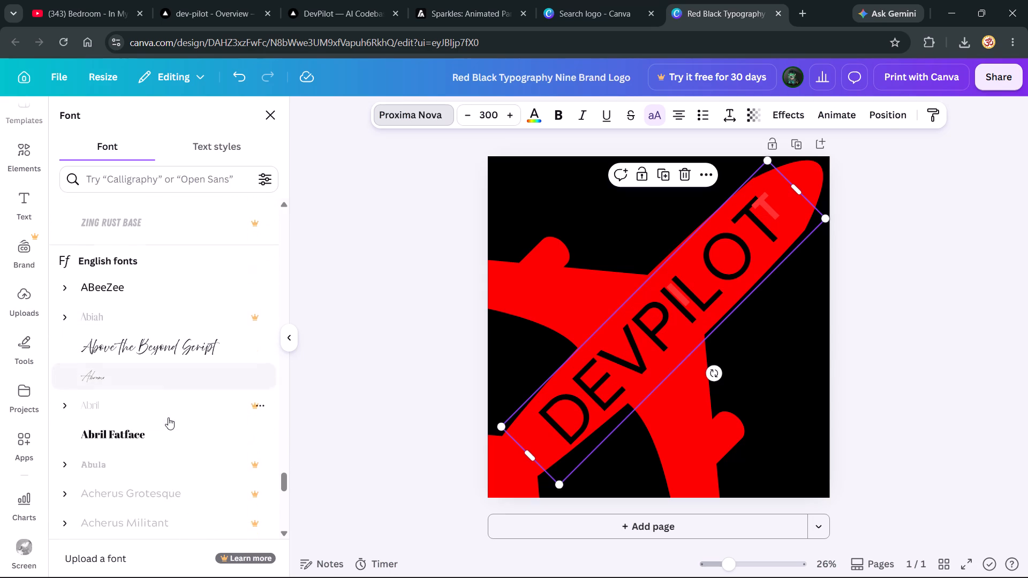
scroll(168, 417, down, 4)
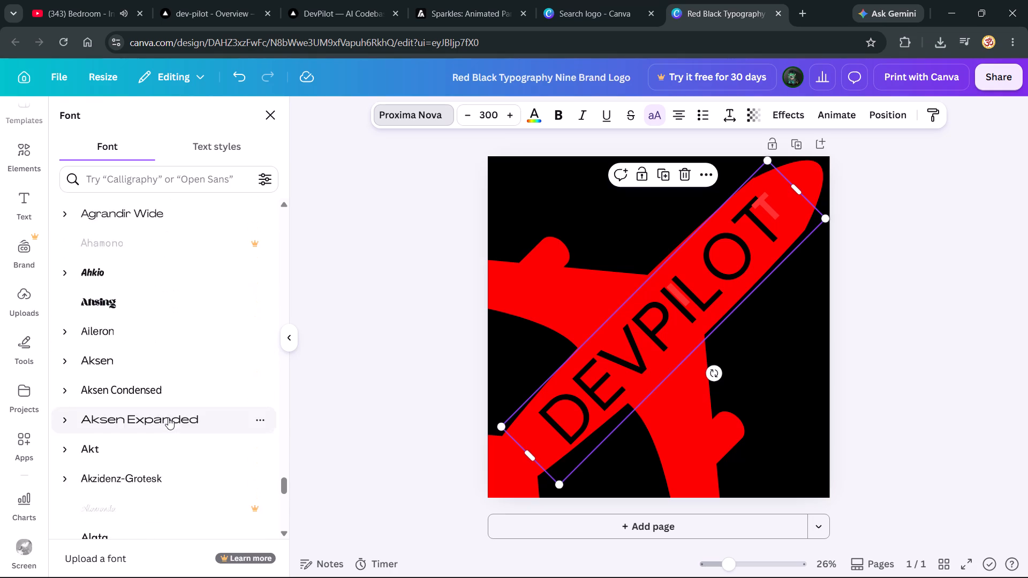
scroll(168, 417, down, 2)
scroll(168, 417, up, 9)
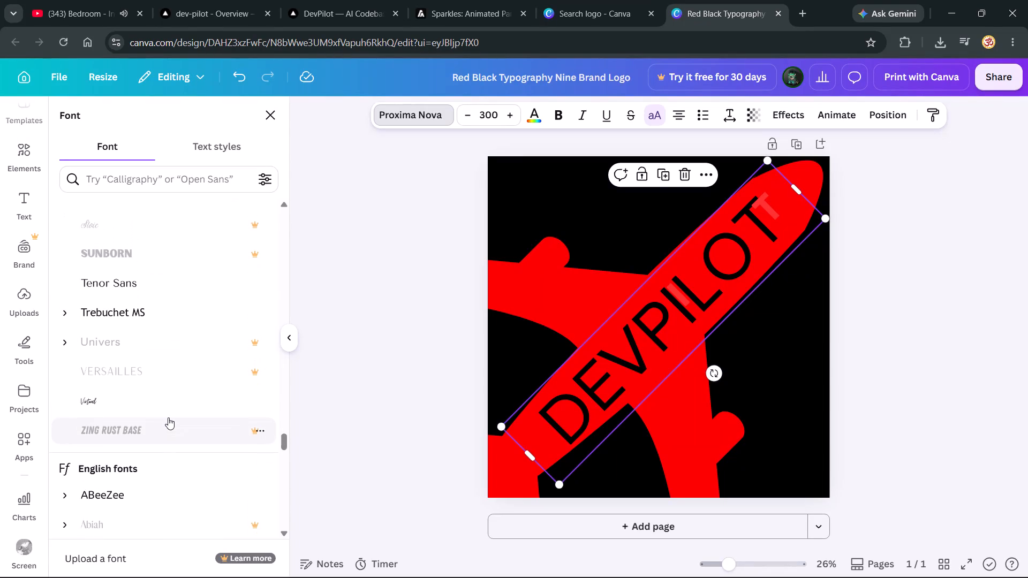
scroll(168, 417, up, 7)
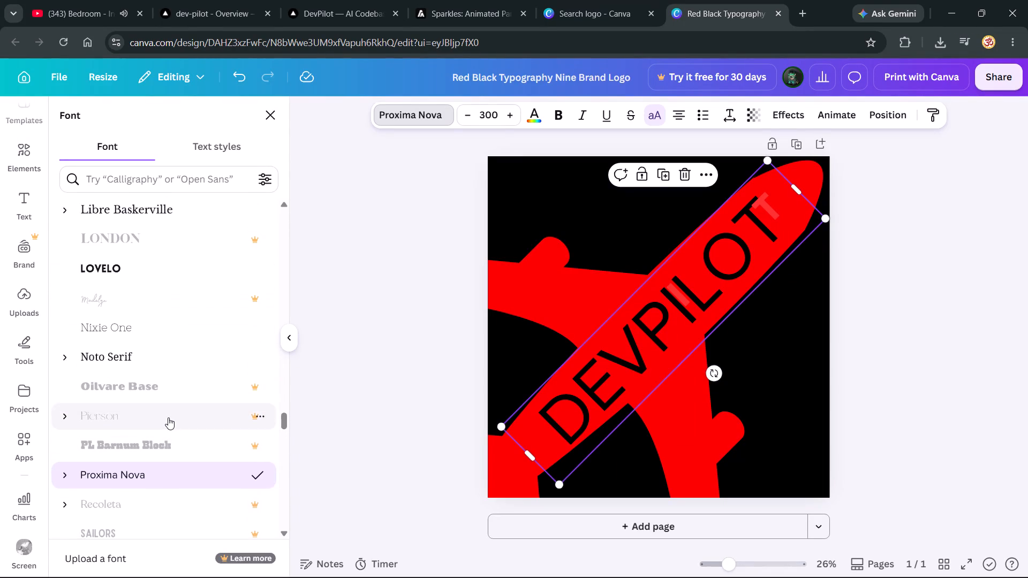
scroll(168, 417, up, 2)
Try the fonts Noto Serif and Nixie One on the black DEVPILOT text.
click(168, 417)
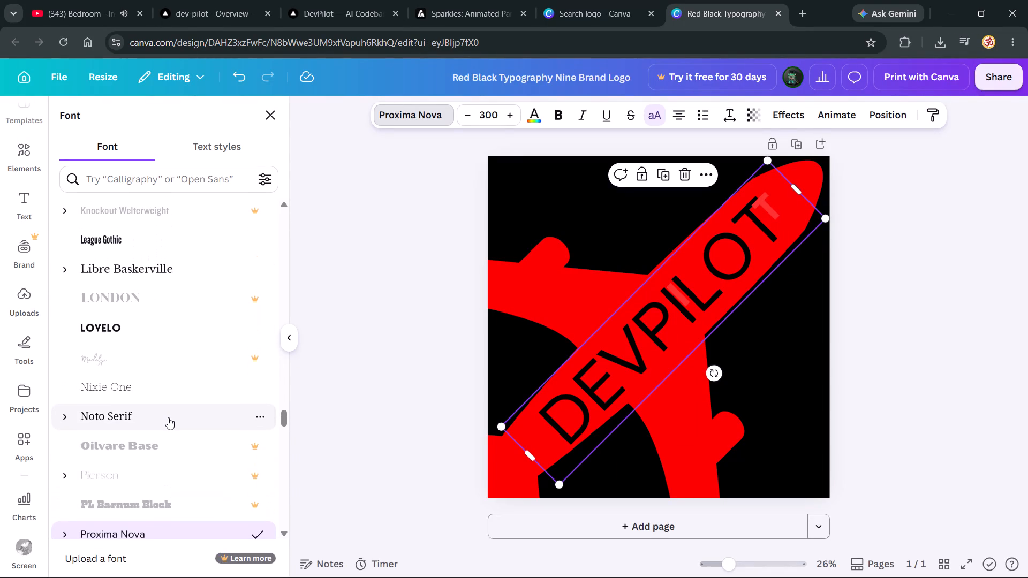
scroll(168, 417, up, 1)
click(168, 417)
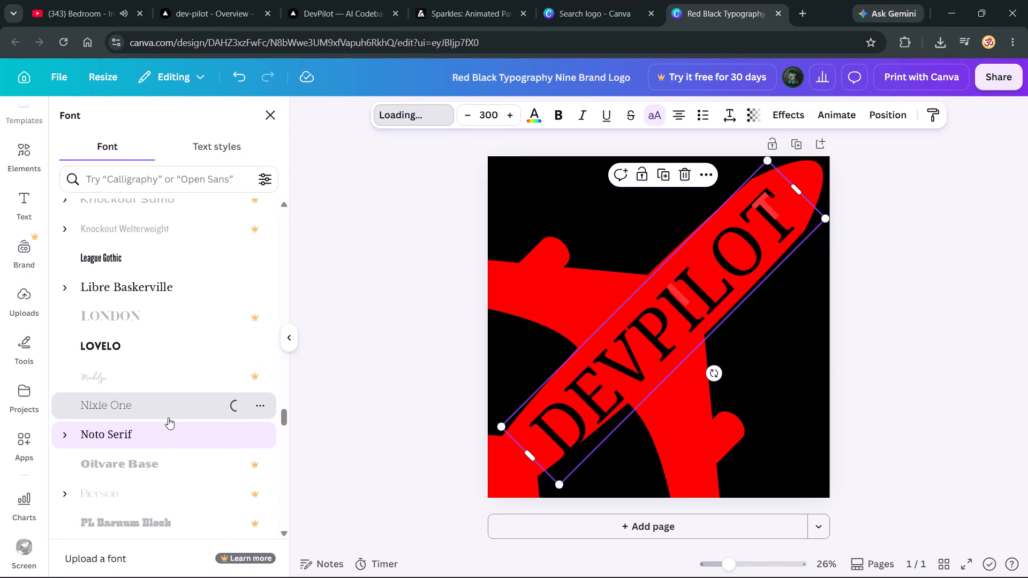
Set the font of the black DEVPILOT text to Lovelo.
scroll(168, 417, up, 2)
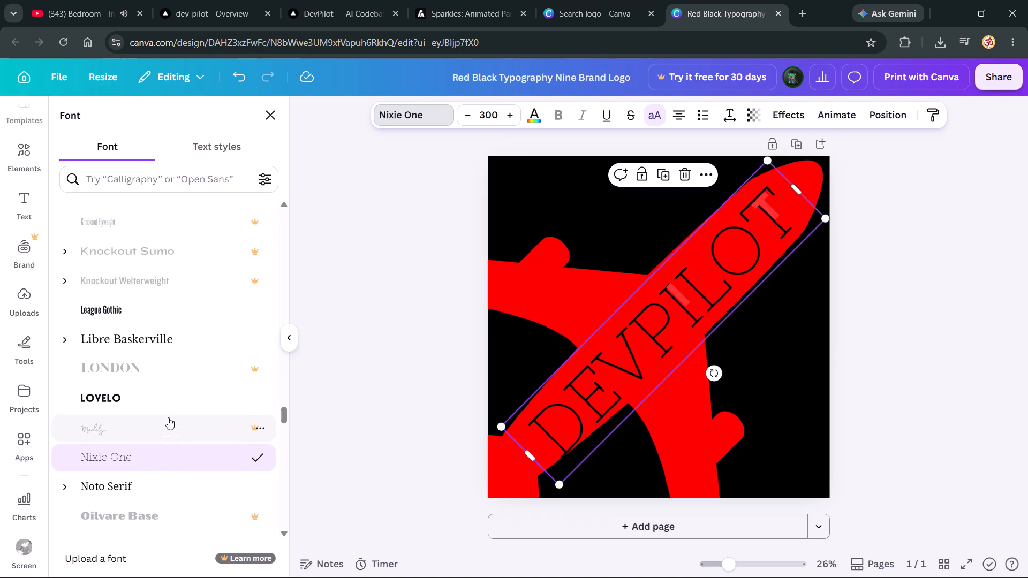
scroll(168, 417, up, 1)
click(168, 417)
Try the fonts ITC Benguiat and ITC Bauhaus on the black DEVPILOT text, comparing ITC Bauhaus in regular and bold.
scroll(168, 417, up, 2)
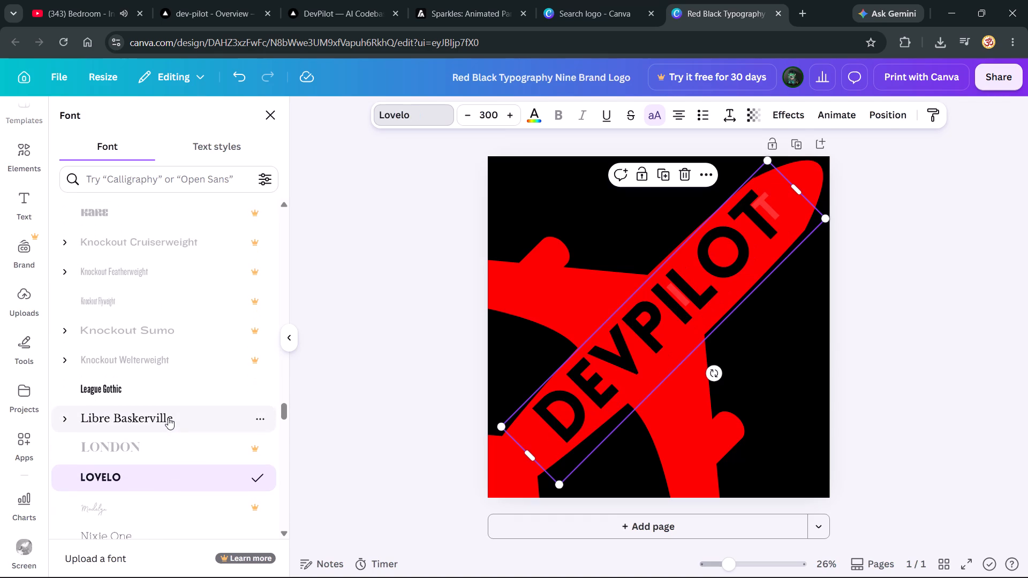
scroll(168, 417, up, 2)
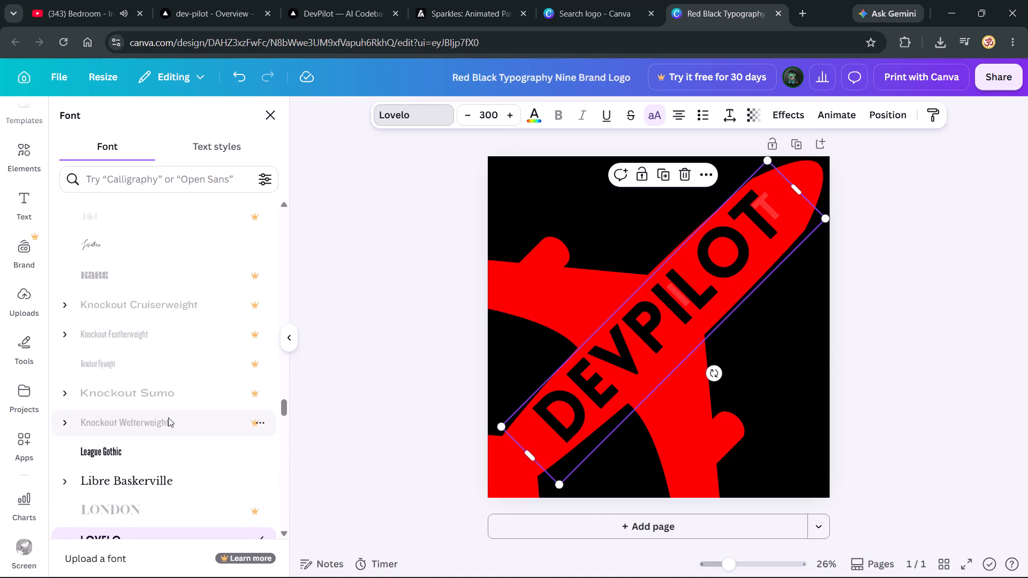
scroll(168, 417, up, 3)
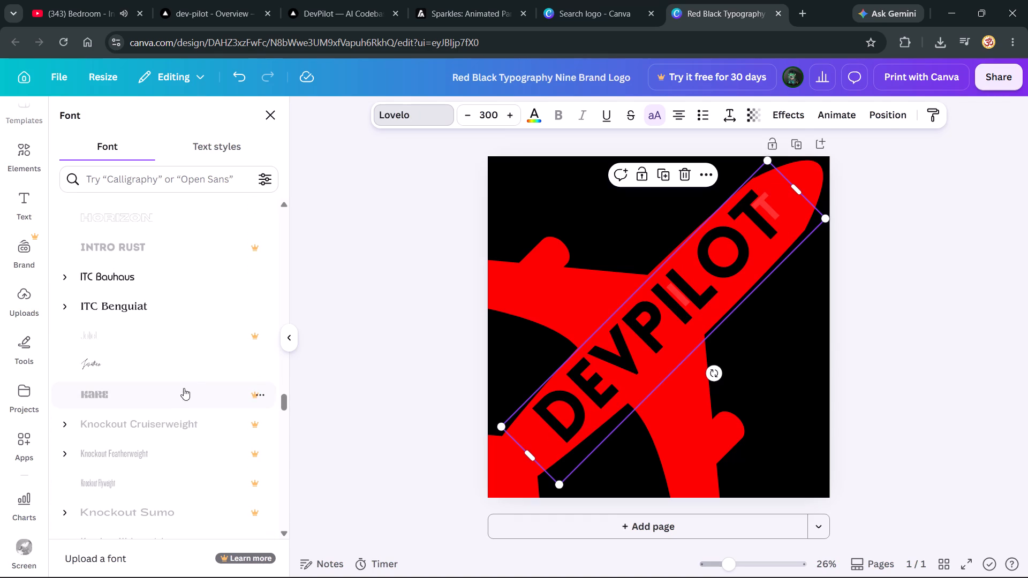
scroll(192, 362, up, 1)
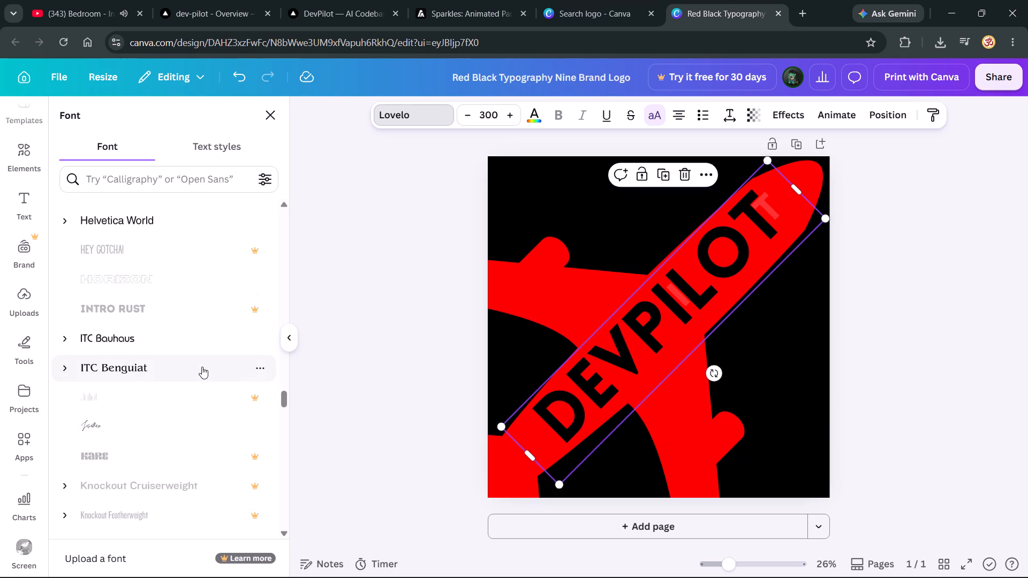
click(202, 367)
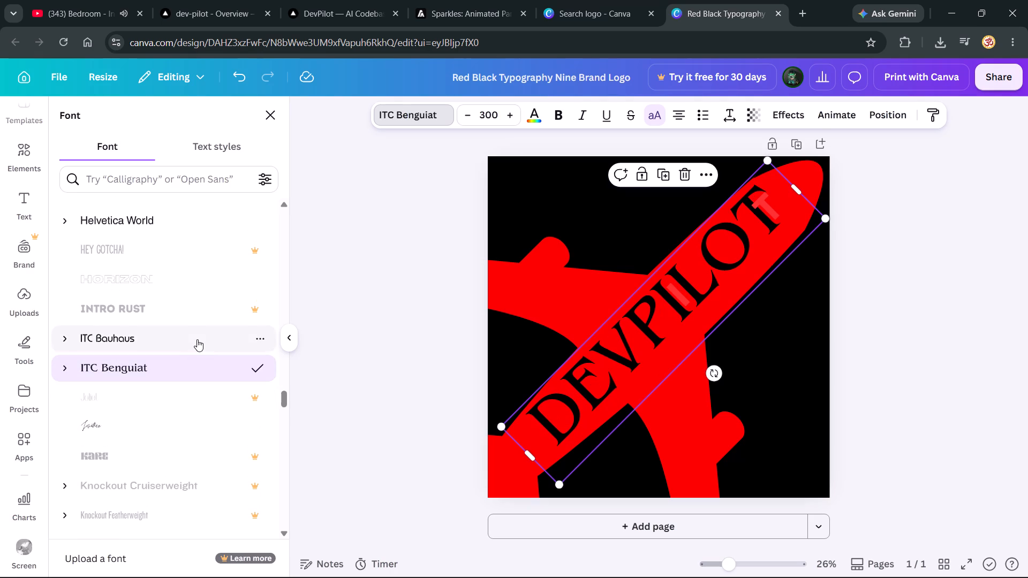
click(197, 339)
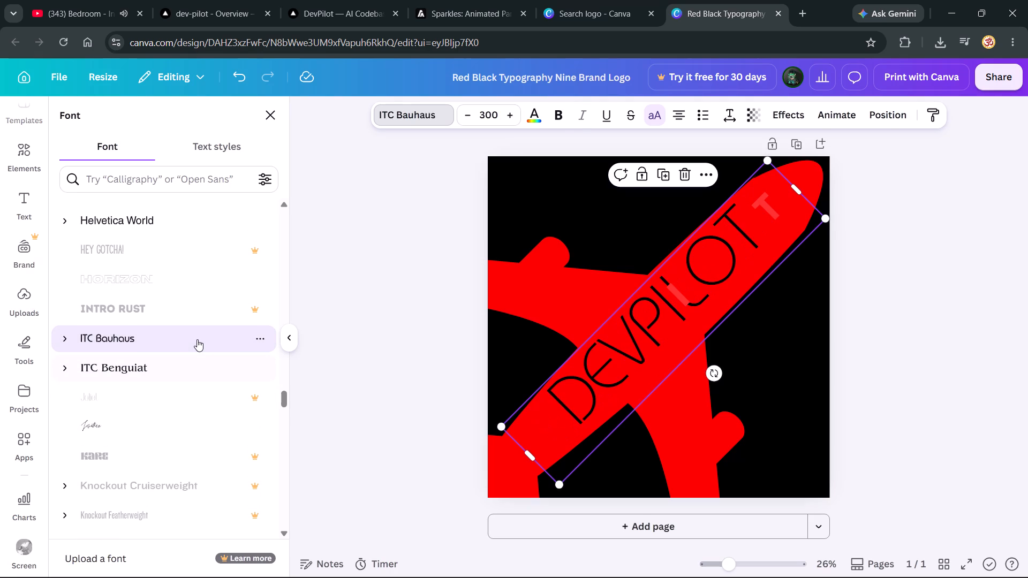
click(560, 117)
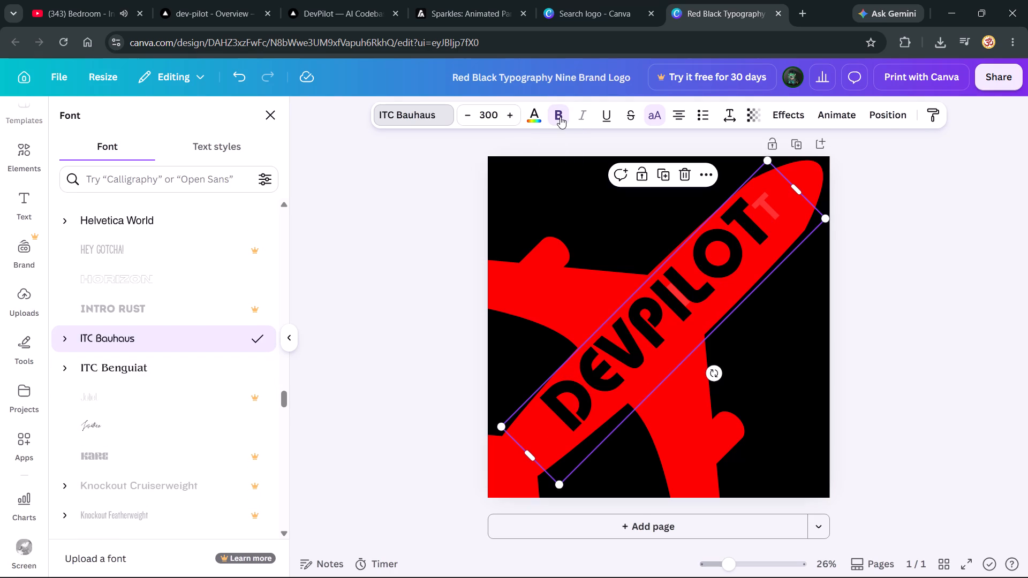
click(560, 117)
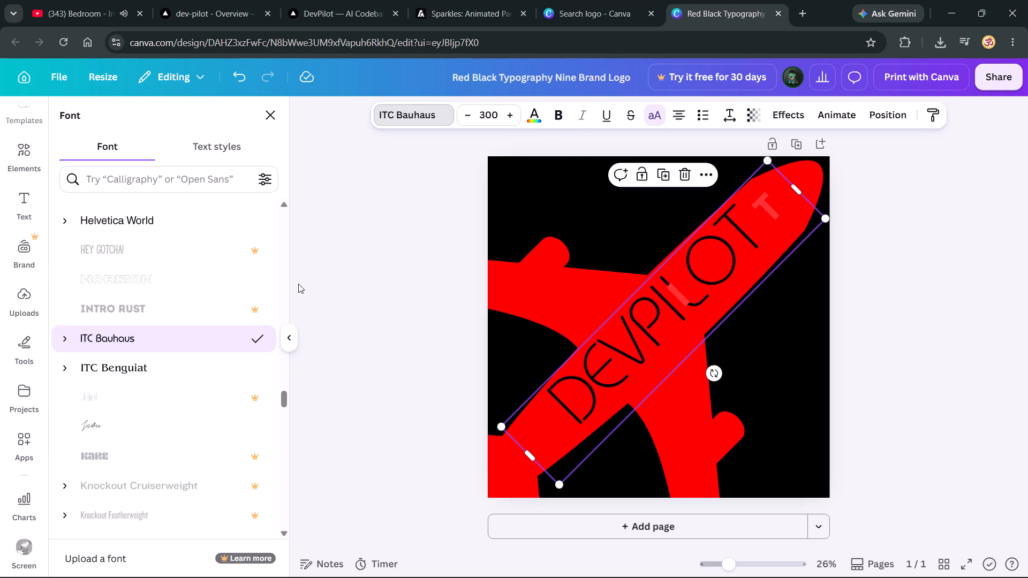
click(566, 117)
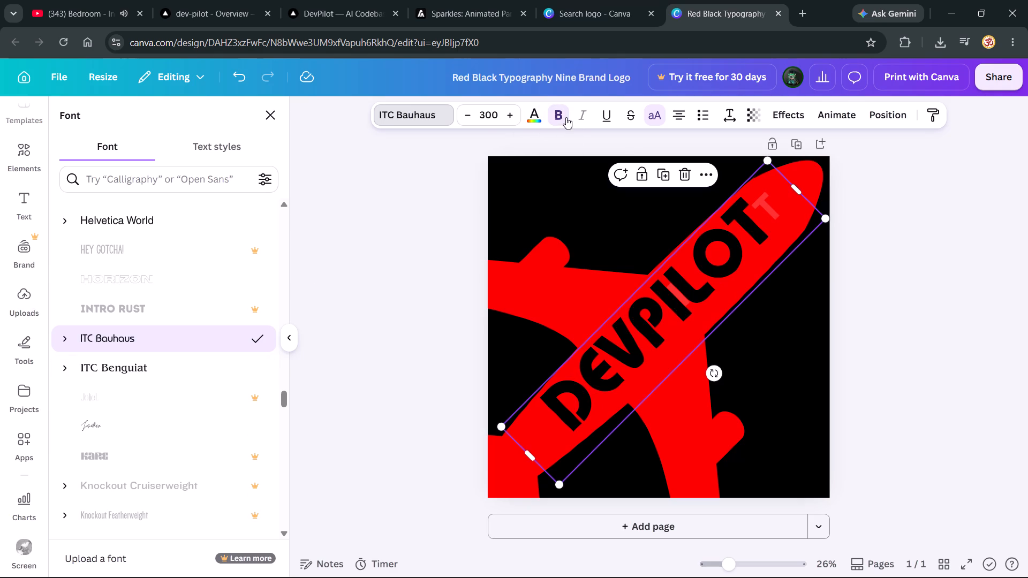
Set the font of the black DEVPILOT text to Extenda 100 Yotta from the document fonts and deselect it.
scroll(141, 265, up, 18)
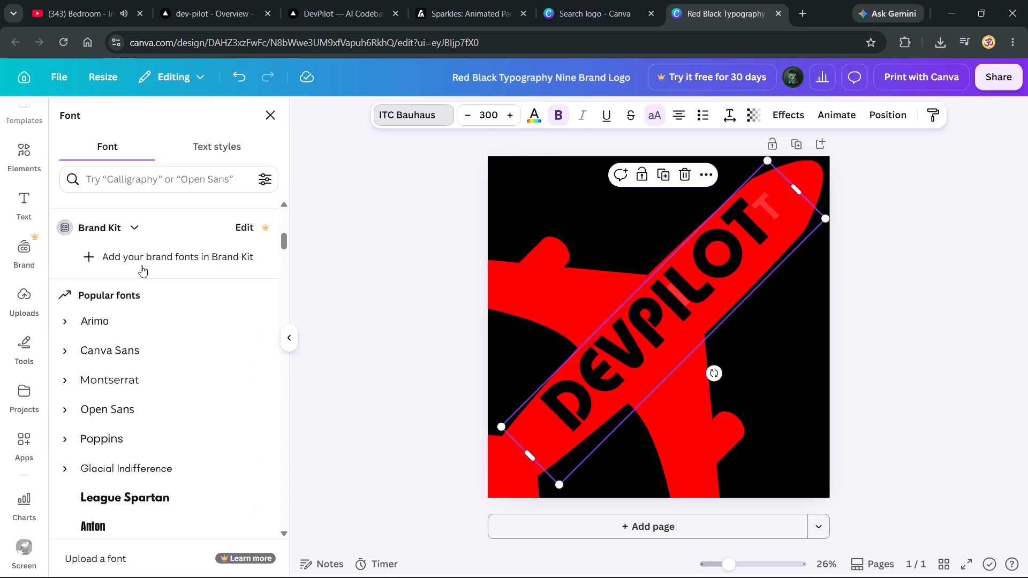
scroll(141, 265, up, 10)
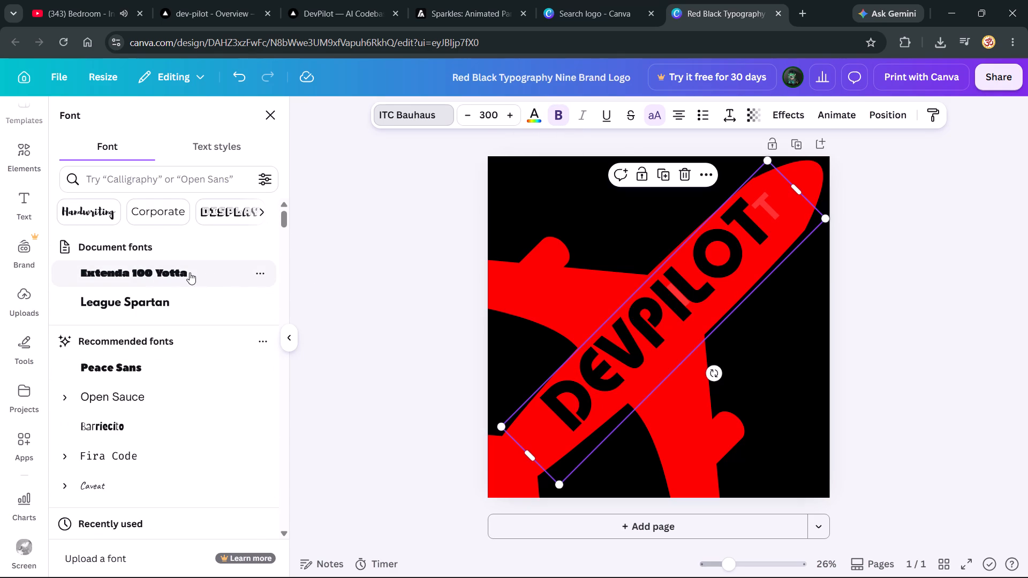
click(190, 272)
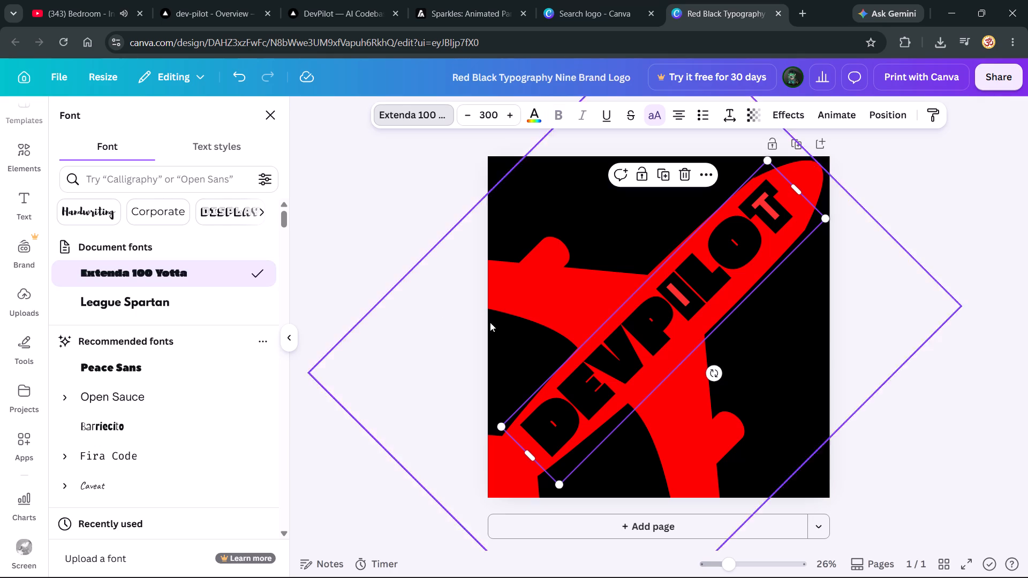
click(371, 356)
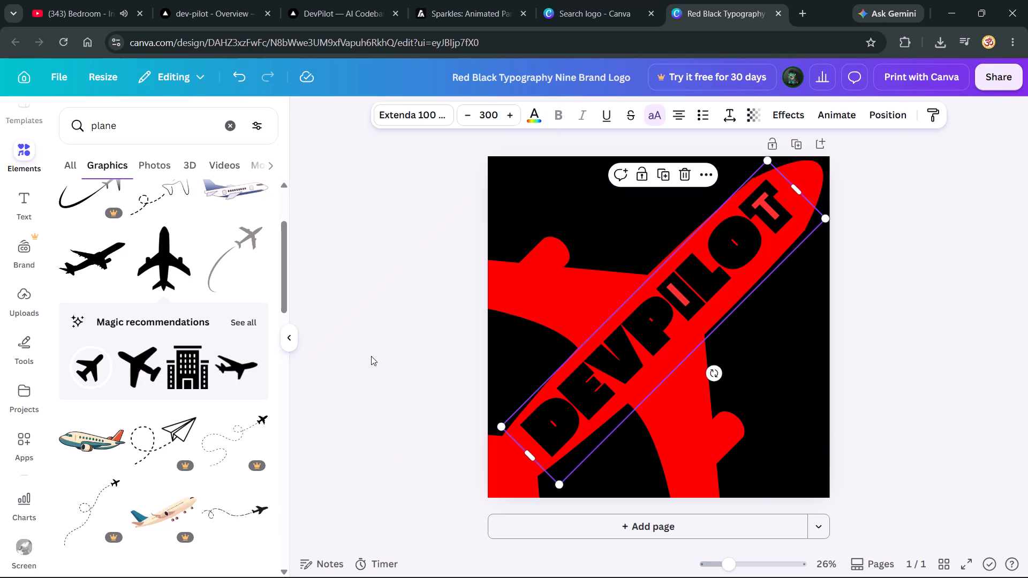
click(371, 356)
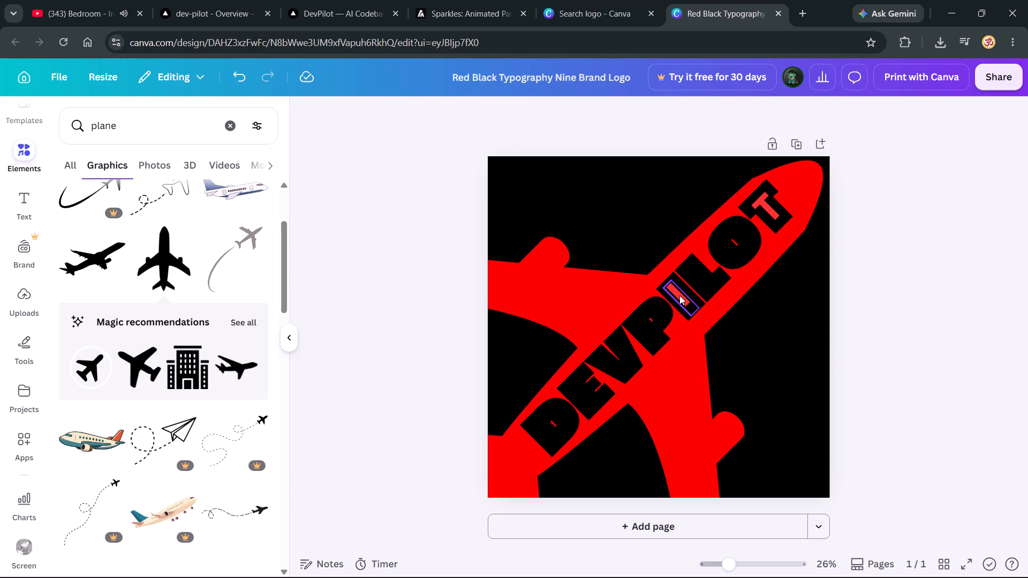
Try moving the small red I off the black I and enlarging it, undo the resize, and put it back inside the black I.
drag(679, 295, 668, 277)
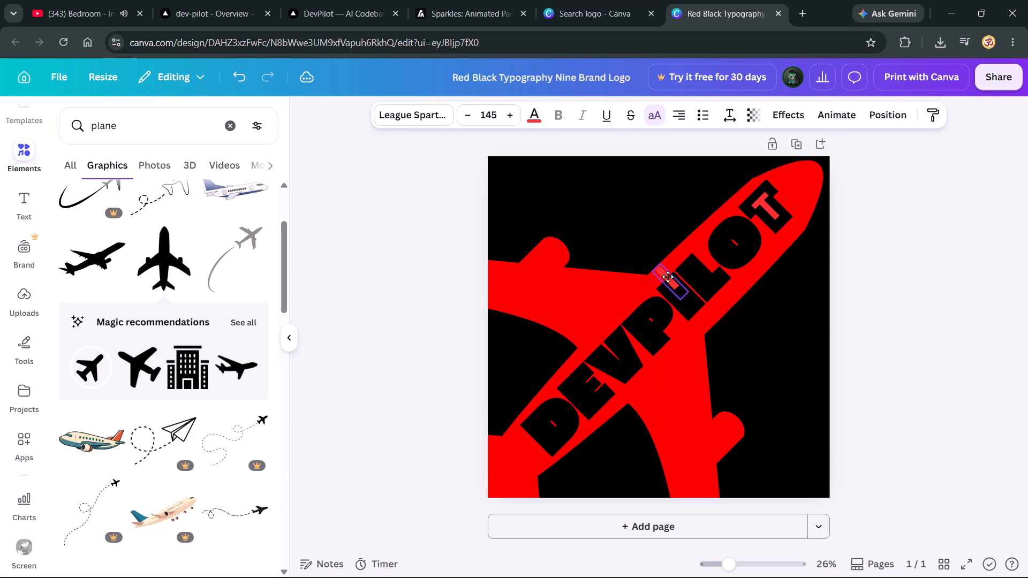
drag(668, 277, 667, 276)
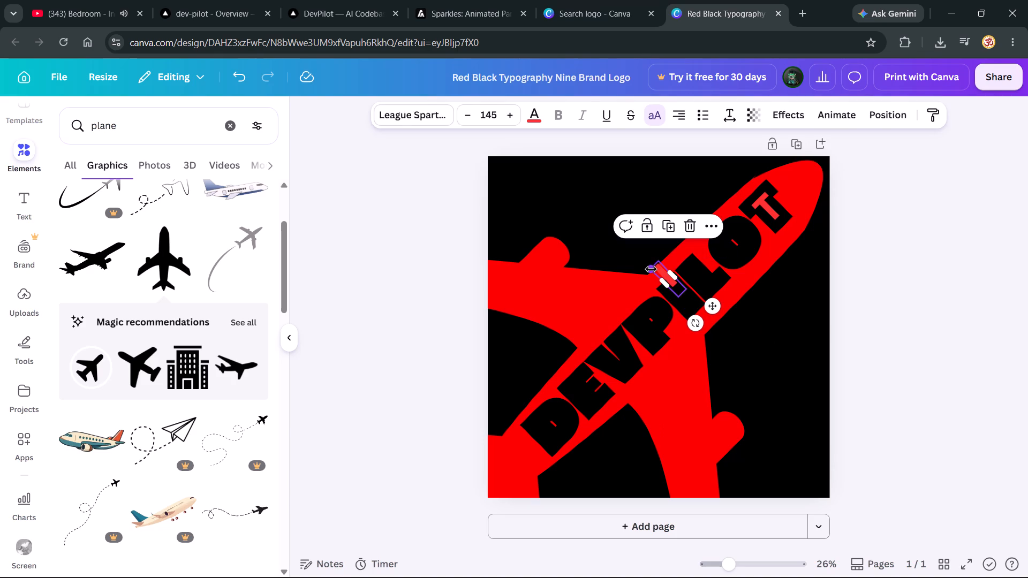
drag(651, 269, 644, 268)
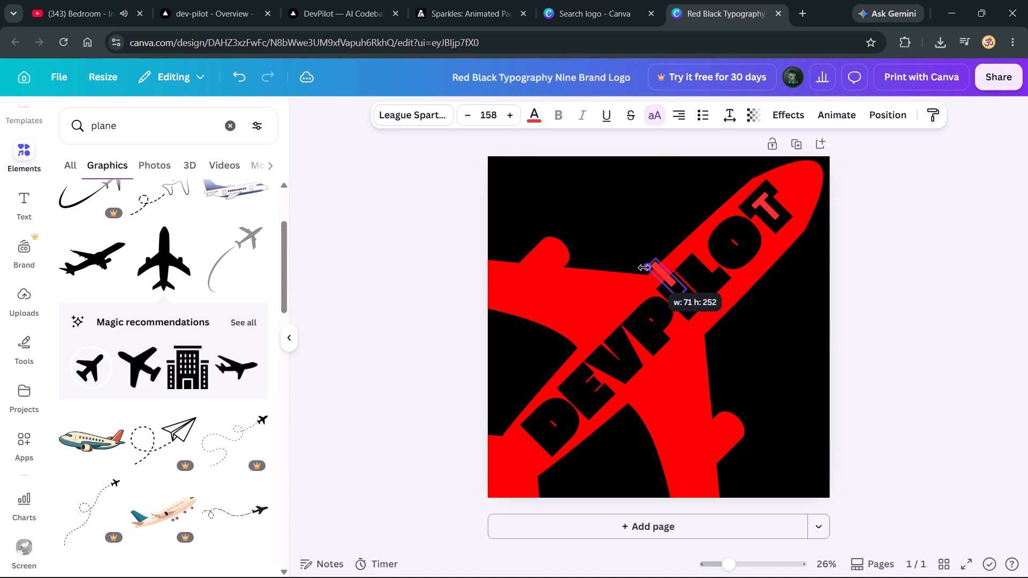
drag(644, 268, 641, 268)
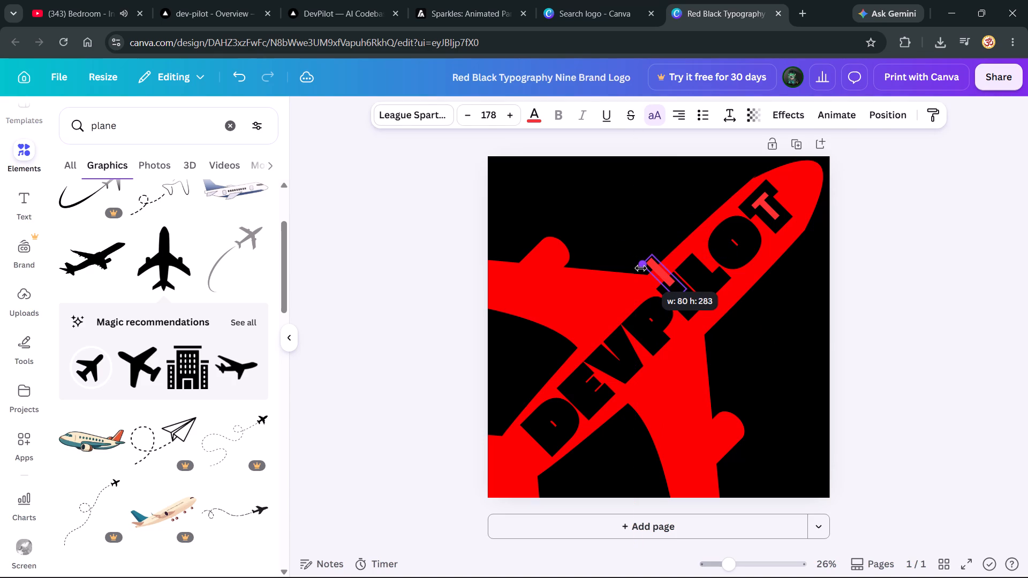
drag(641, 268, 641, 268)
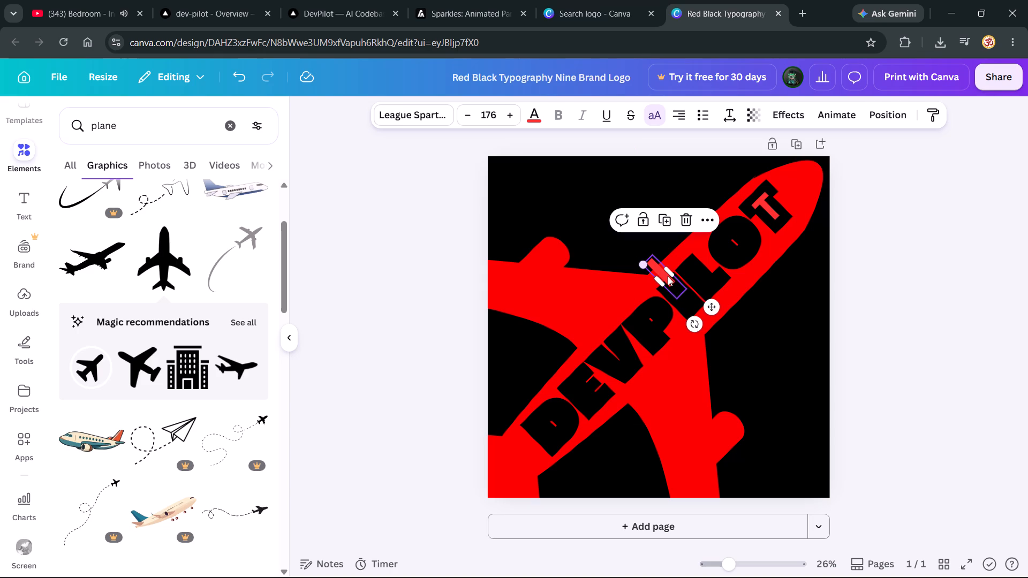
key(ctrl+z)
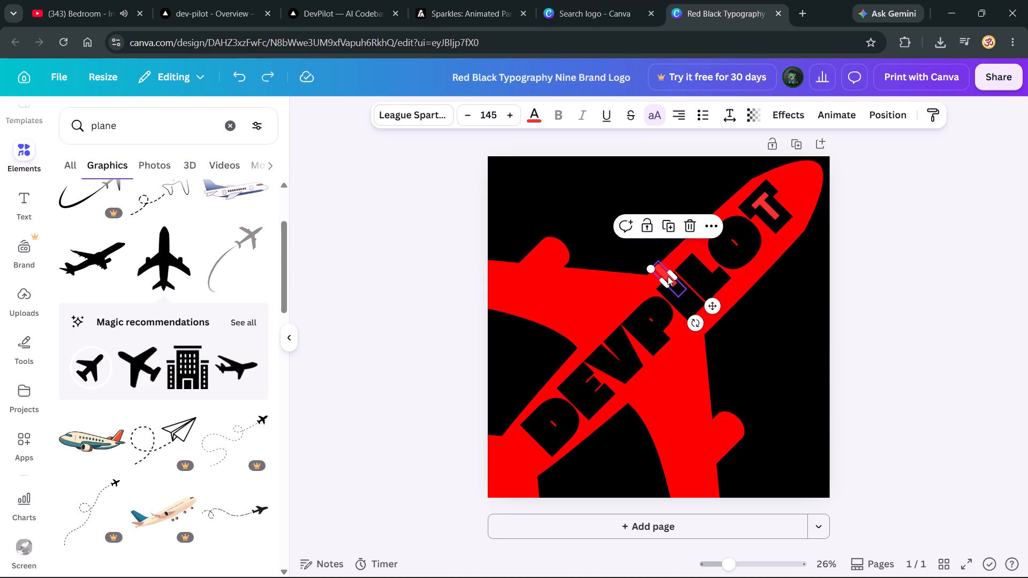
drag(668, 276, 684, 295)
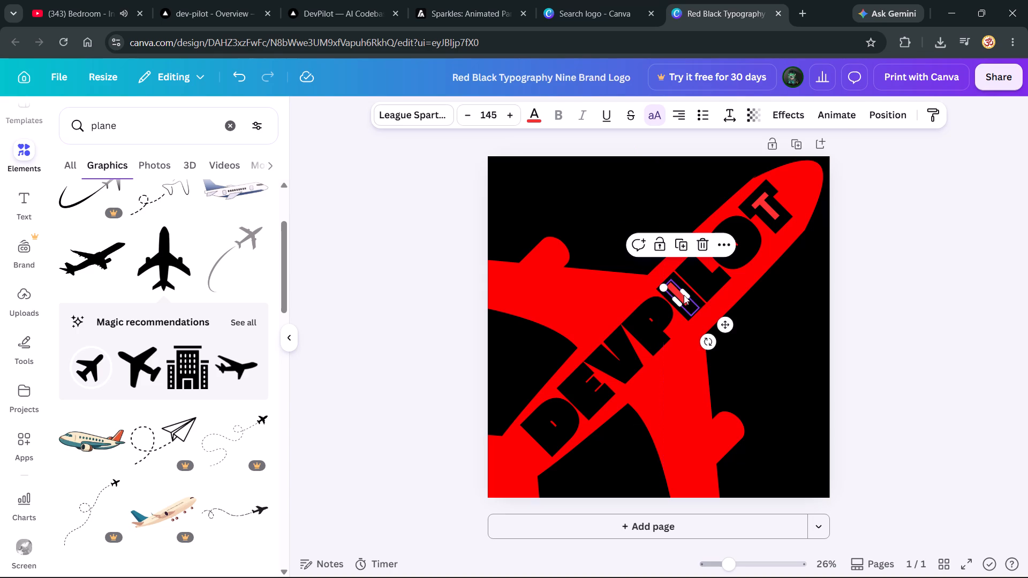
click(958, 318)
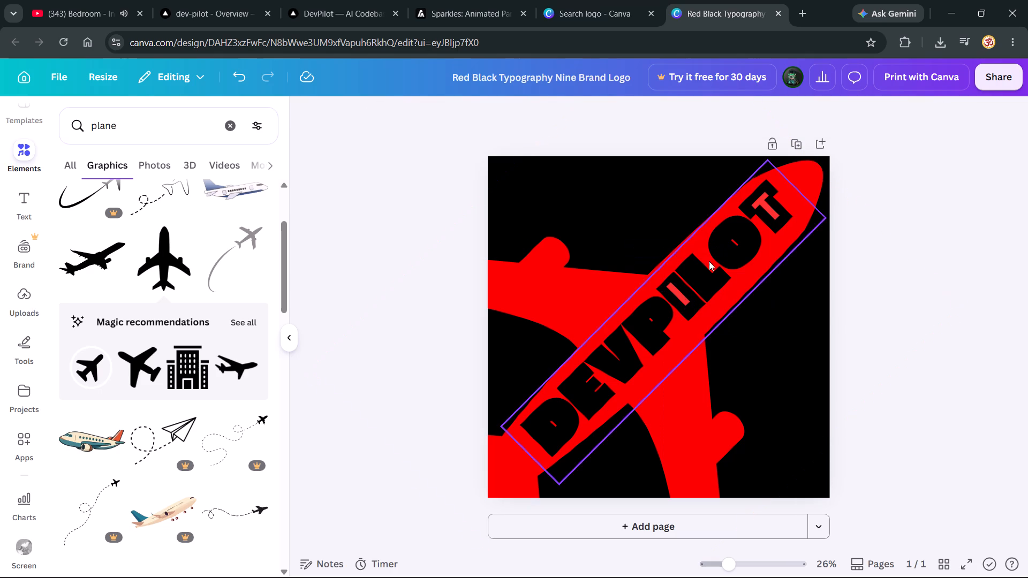
Duplicate the small red I and place the copy inside the stem of the black L.
click(674, 292)
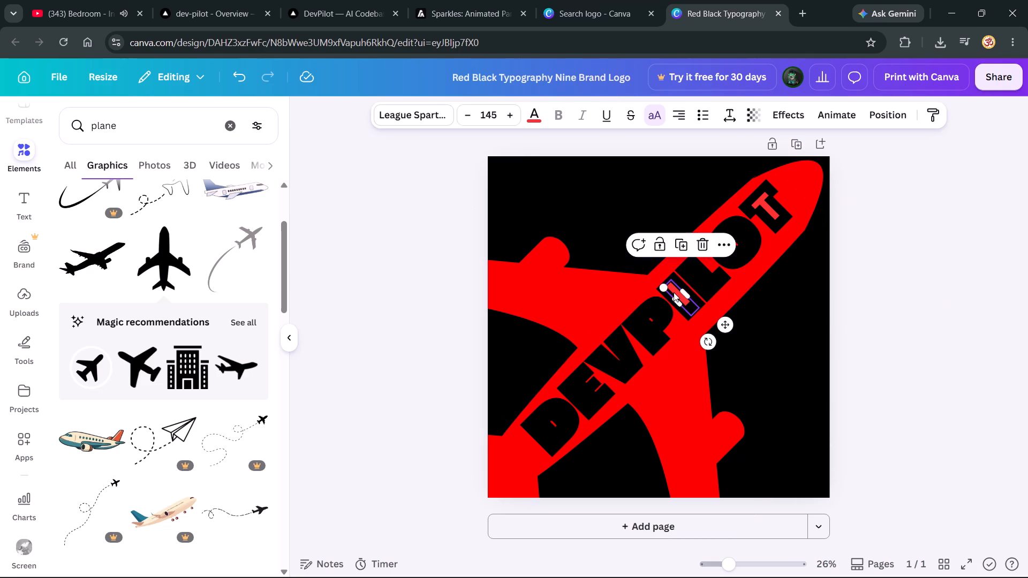
key(ctrl+c)
key(ctrl+v)
drag(674, 292, 676, 287)
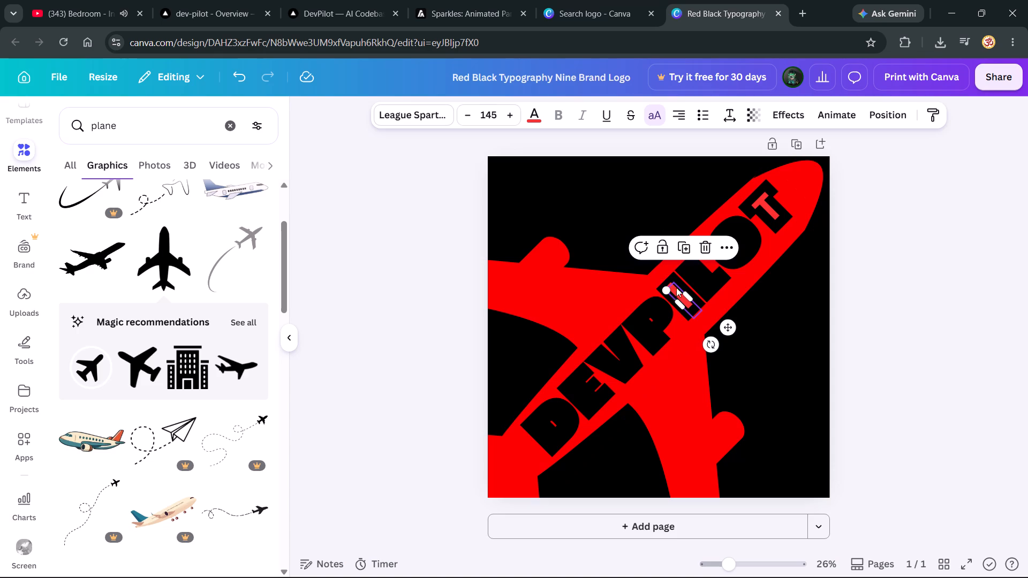
drag(676, 287, 691, 272)
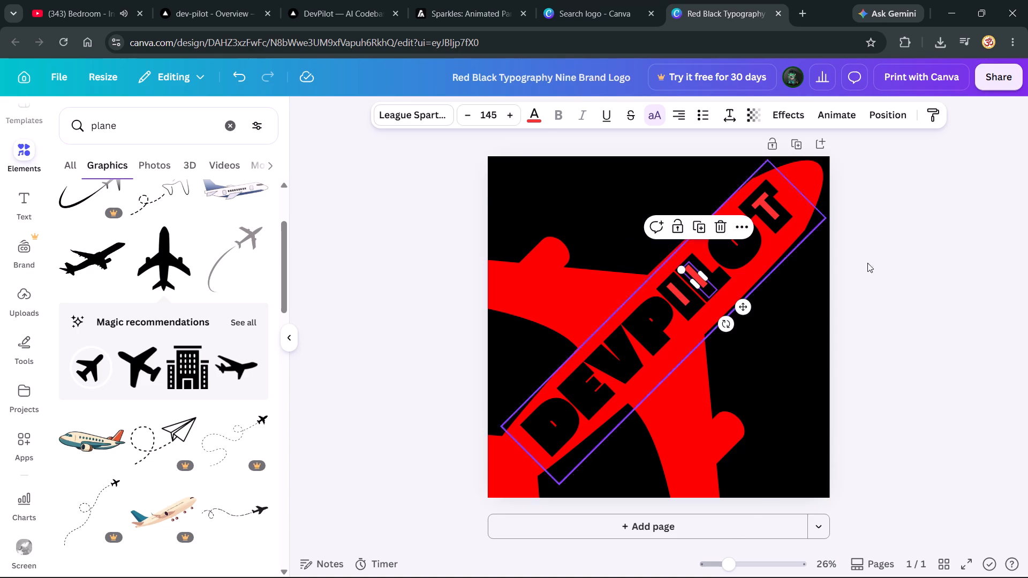
click(894, 266)
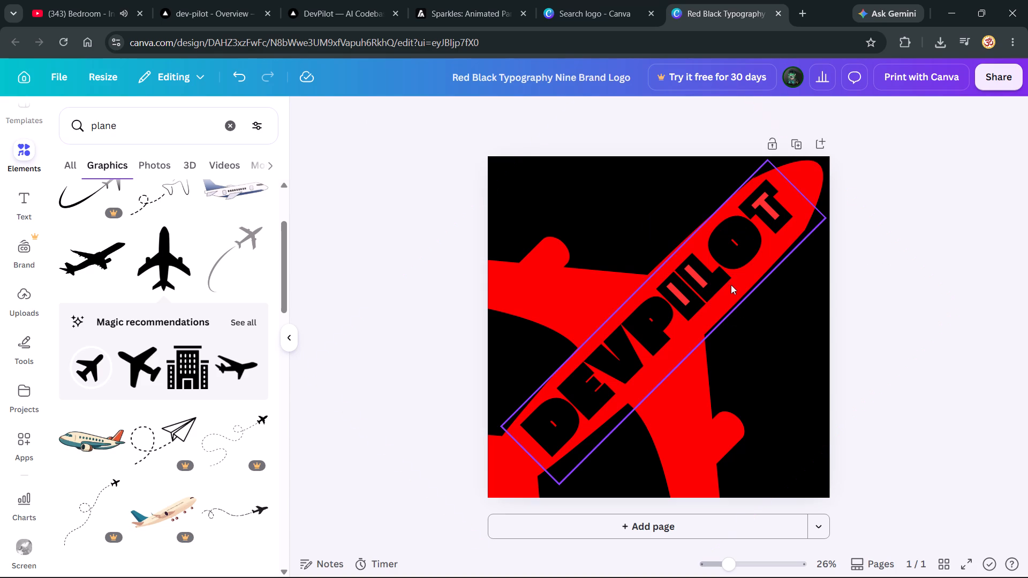
click(693, 275)
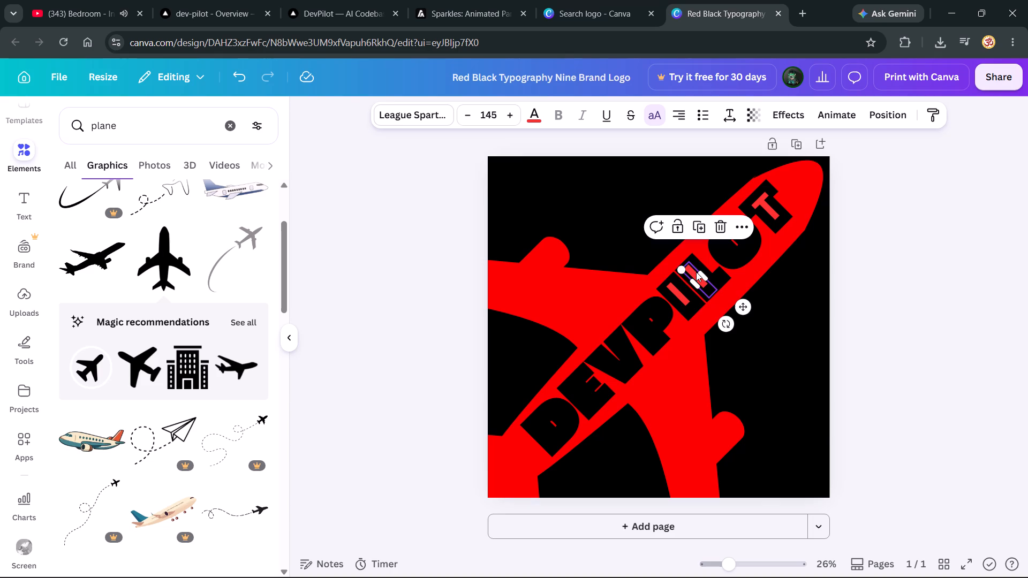
click(926, 291)
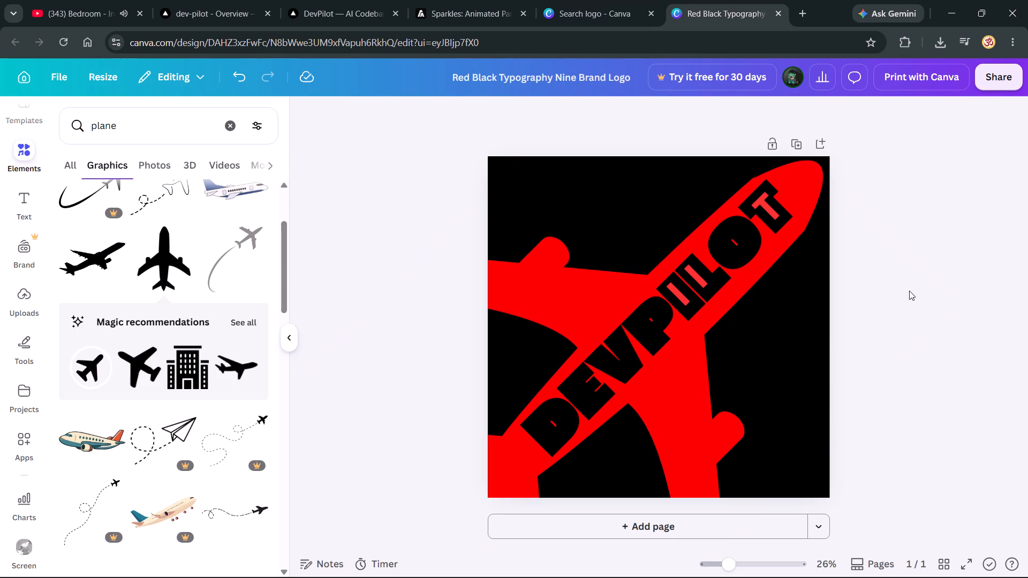
Paste another copy of the small red I and place it inside the stem of the black E.
click(680, 292)
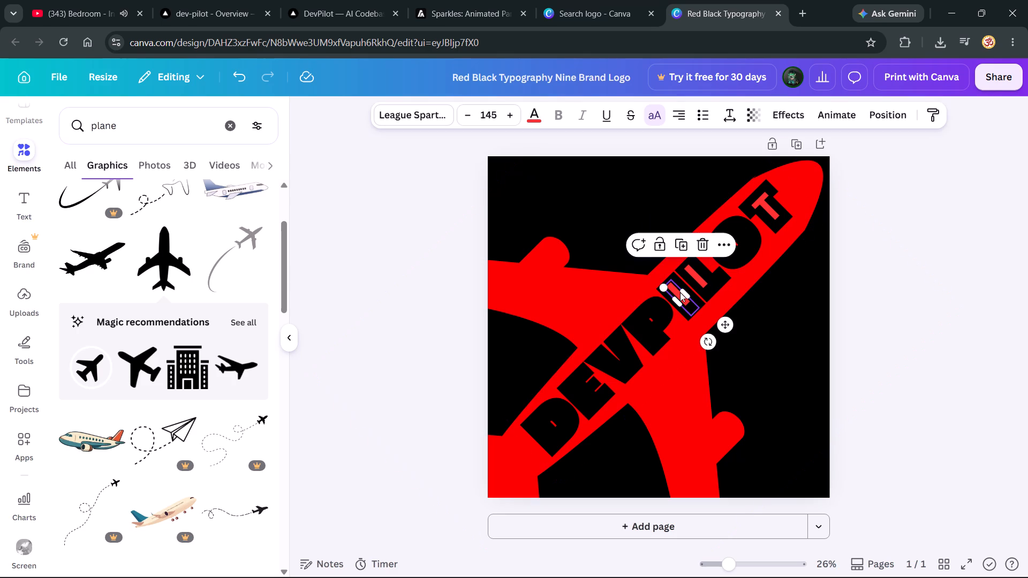
key(ctrl+v)
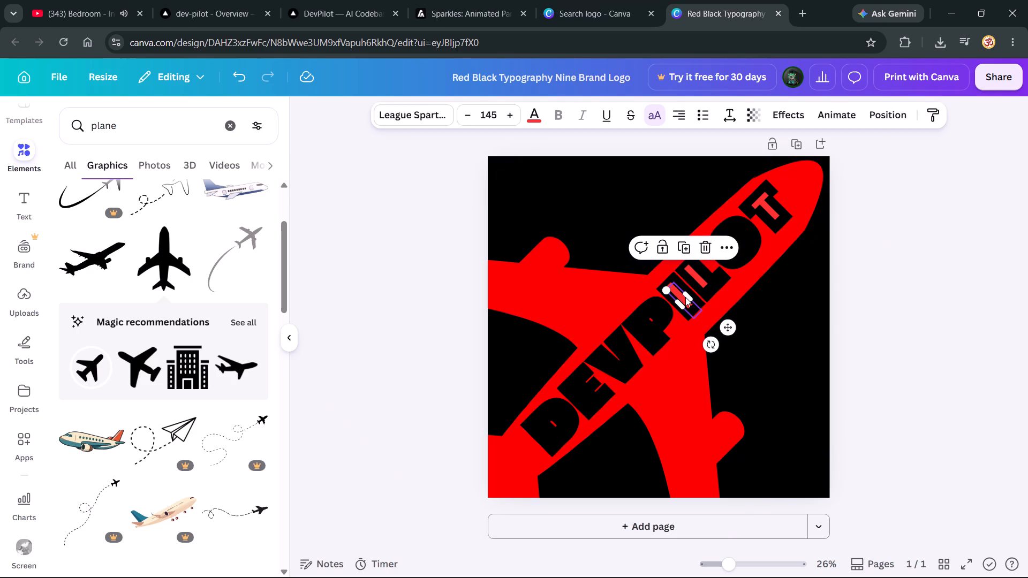
drag(685, 297, 584, 396)
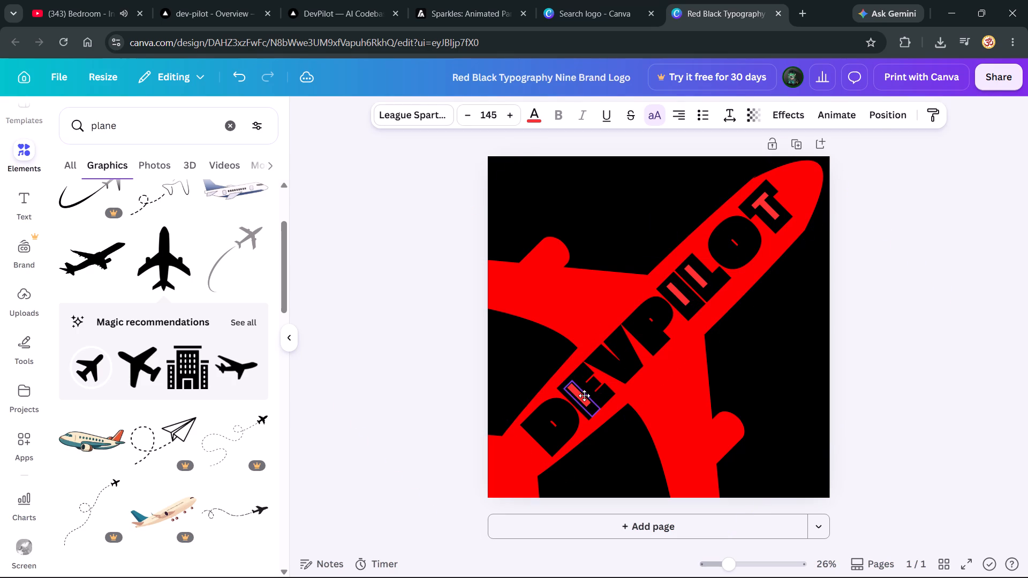
drag(584, 396, 584, 395)
drag(584, 395, 582, 394)
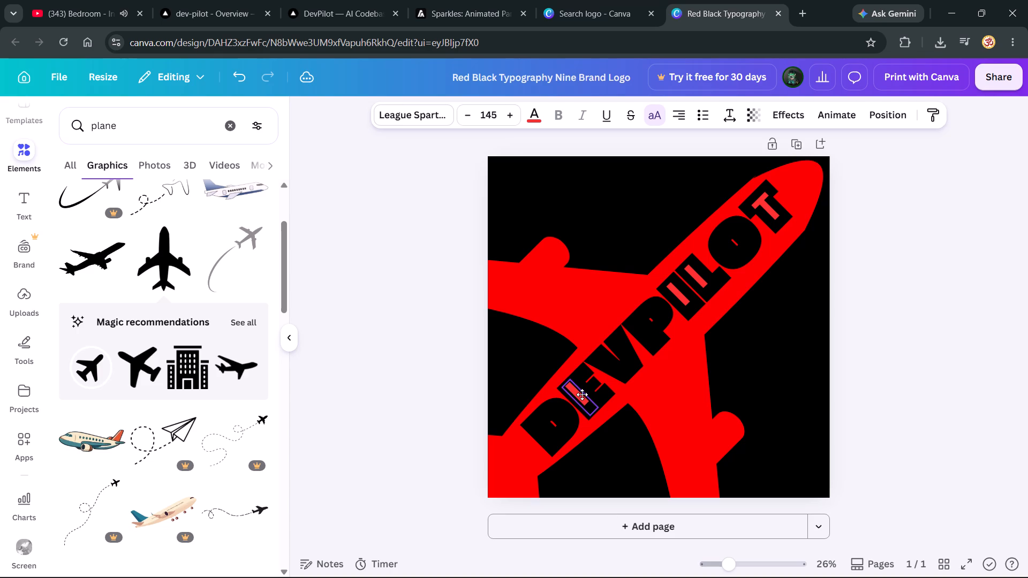
drag(582, 394, 583, 394)
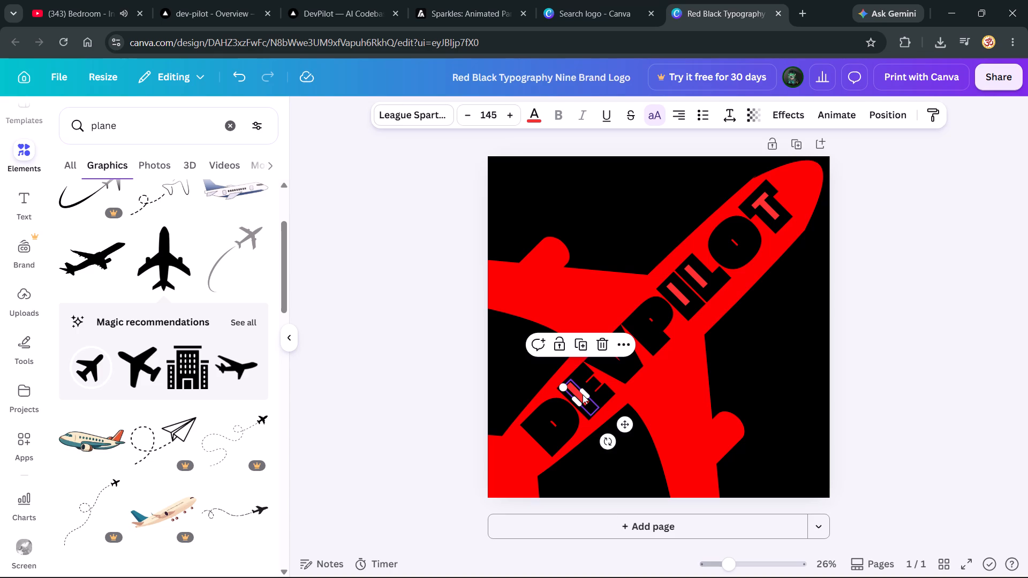
click(944, 277)
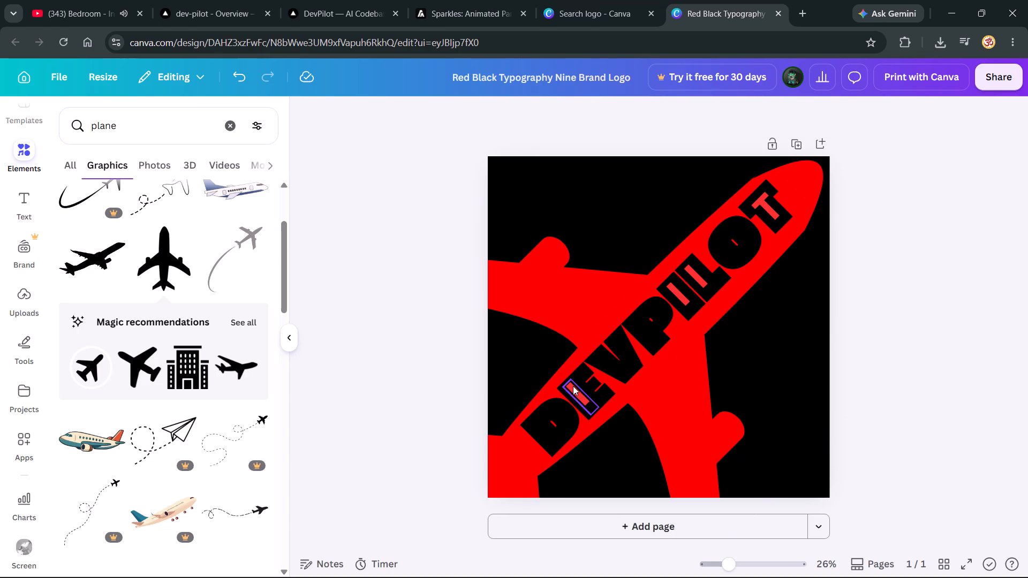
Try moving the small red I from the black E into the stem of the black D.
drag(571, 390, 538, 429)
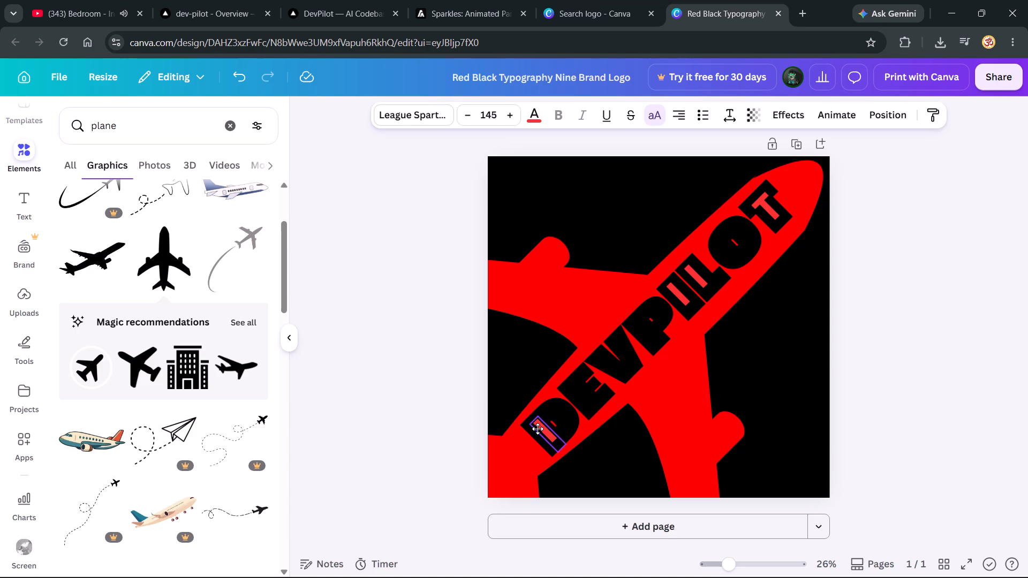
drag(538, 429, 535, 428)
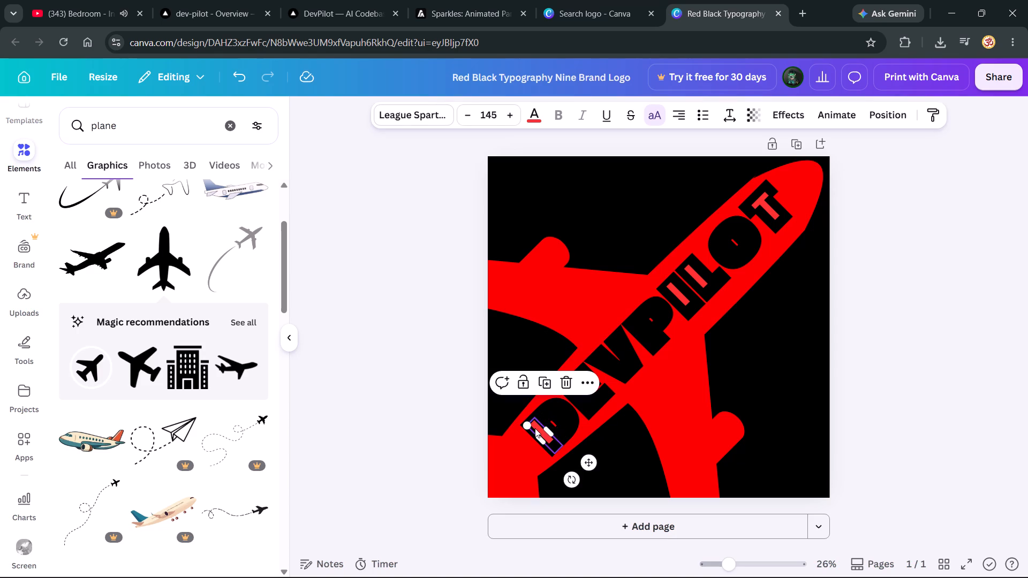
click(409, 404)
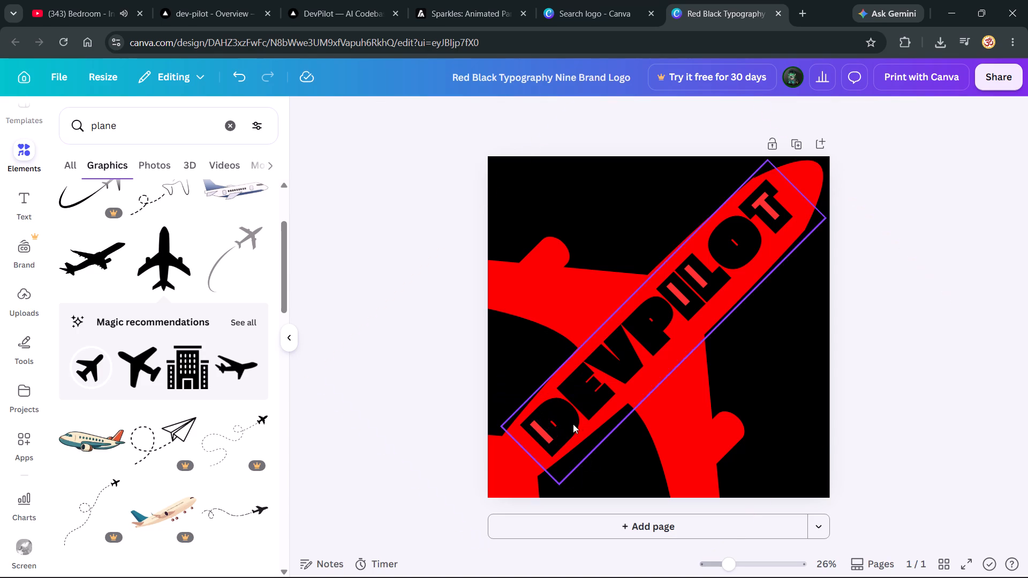
Delete the small red I inside the black D.
click(534, 432)
key(BackSpace)
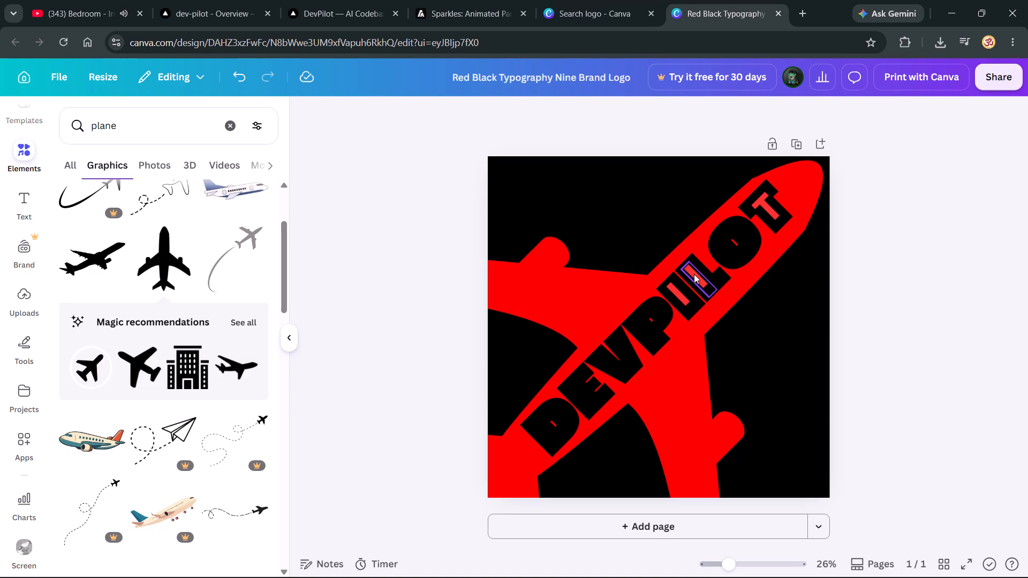
Move the black DEVPILOT lettering off the plane and delete the small red T and the two small red I letters.
click(619, 346)
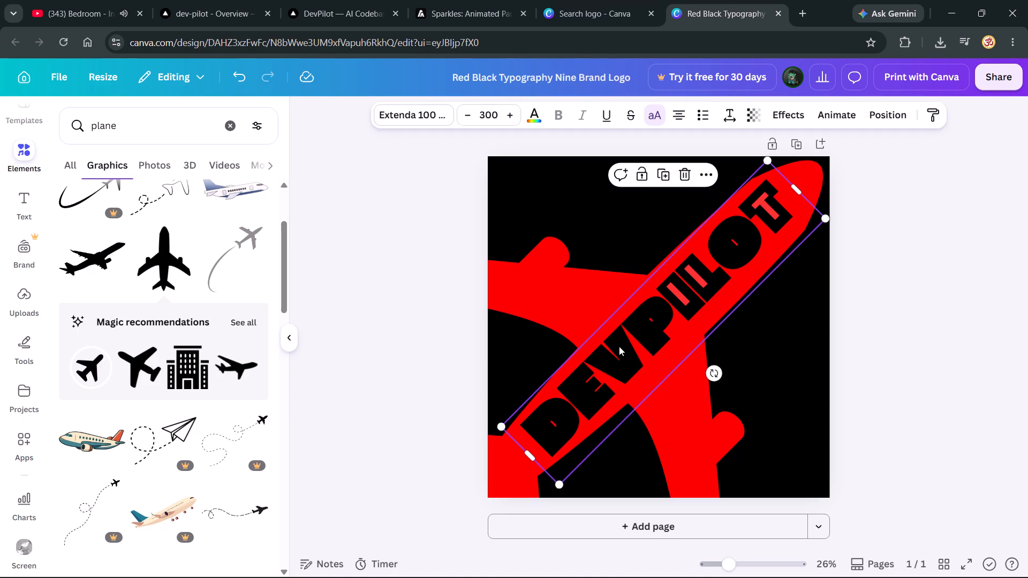
drag(619, 346, 786, 354)
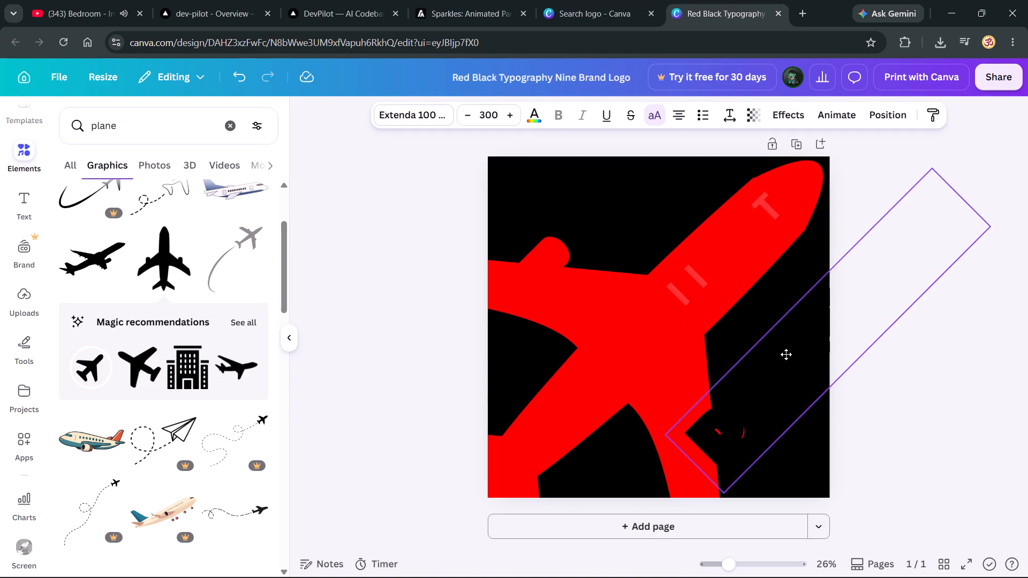
drag(786, 354, 836, 285)
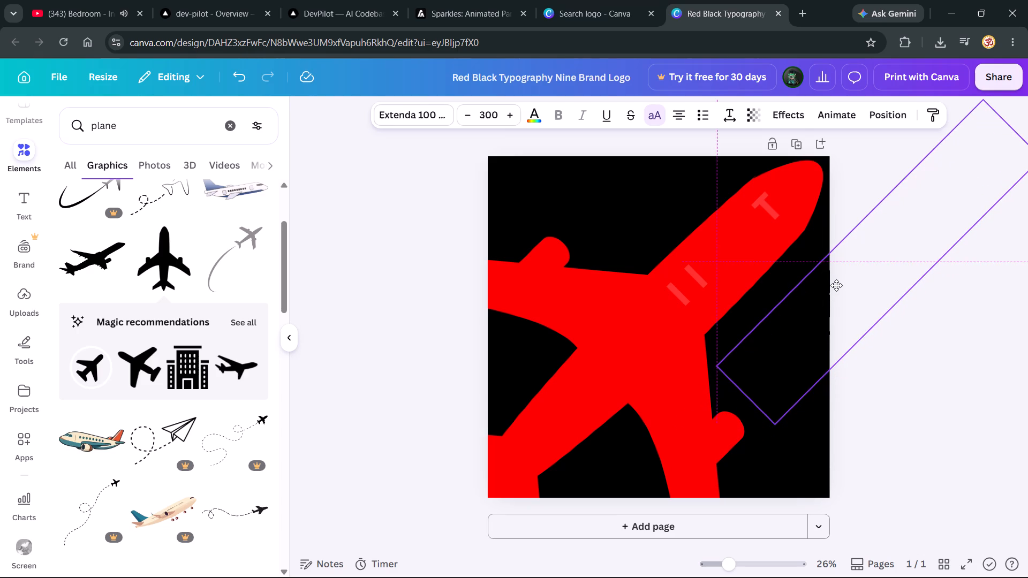
drag(836, 285, 834, 290)
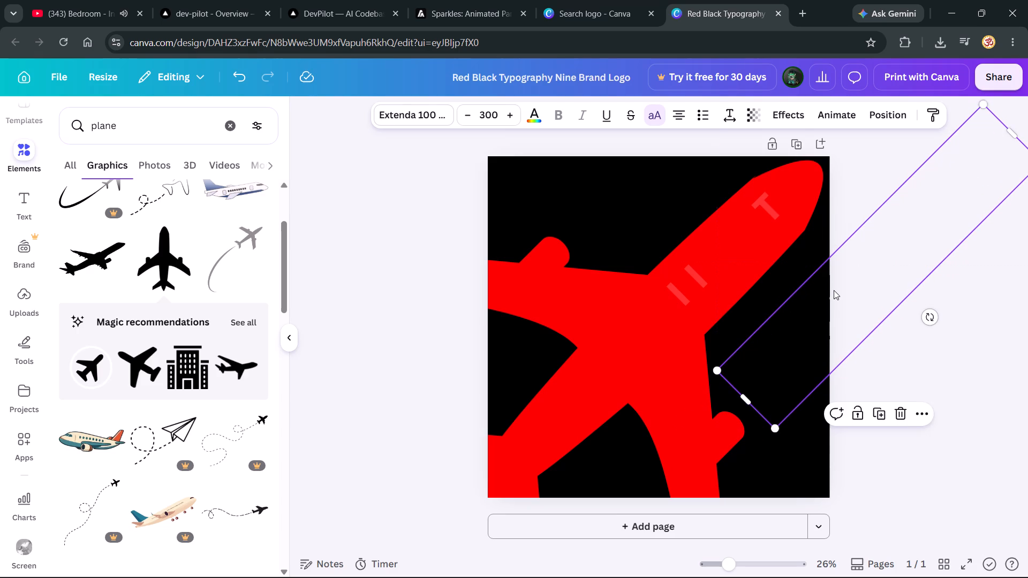
click(769, 208)
key(BackSpace)
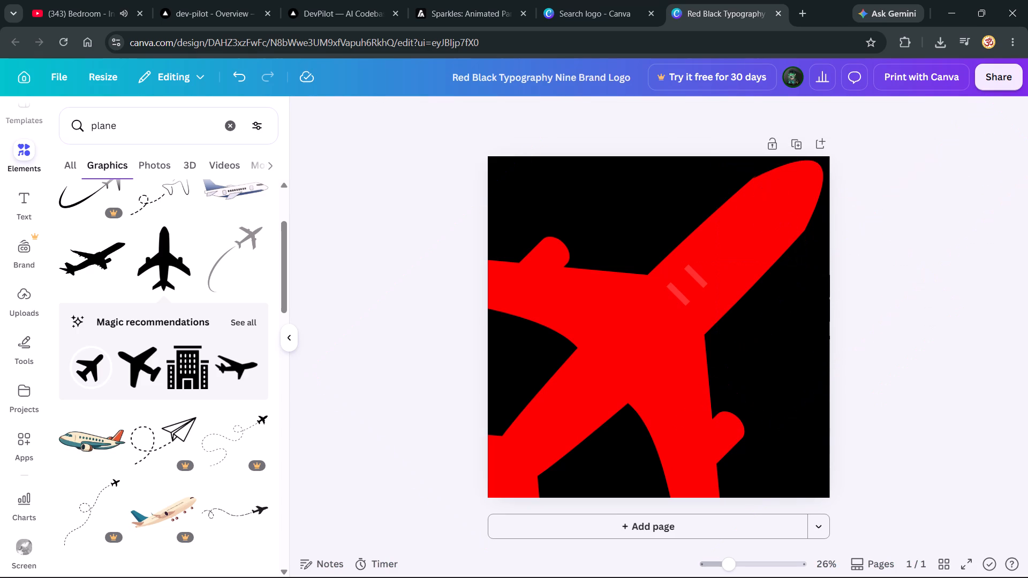
click(696, 278)
key(BackSpace)
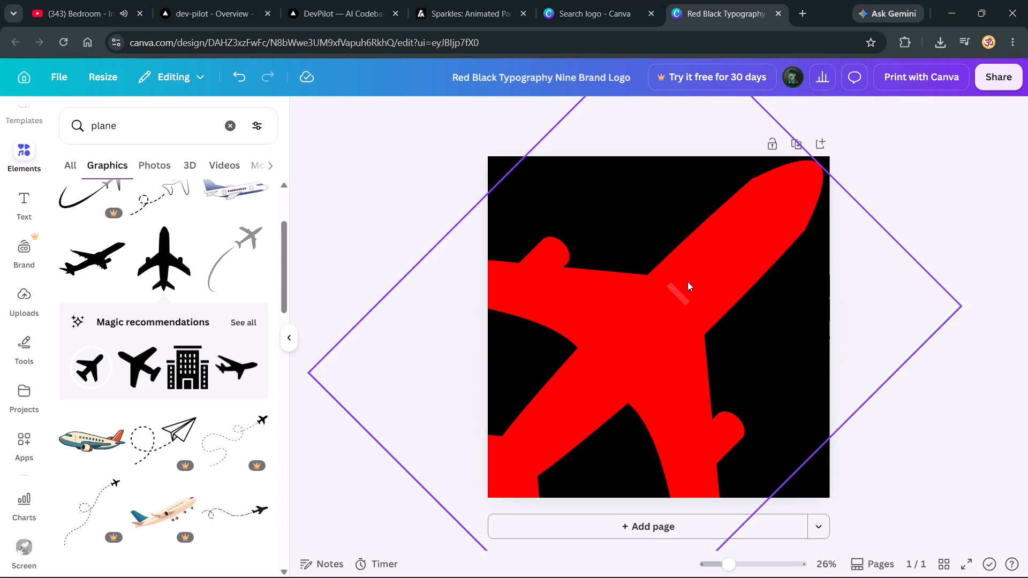
click(676, 294)
key(BackSpace)
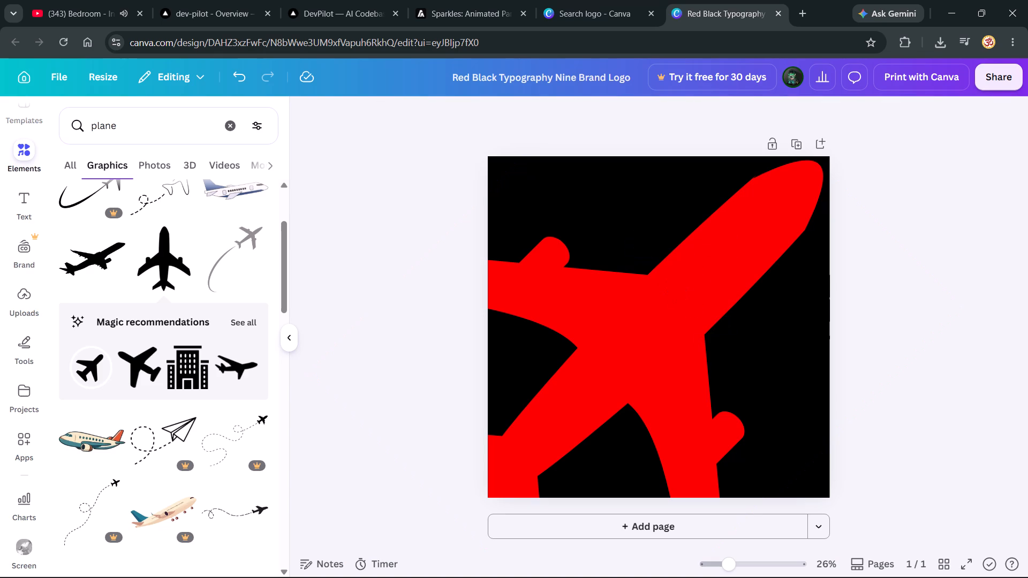
Enlarge the red plane slightly and rotate it upright, nose up, with its wings spanning the page.
click(628, 330)
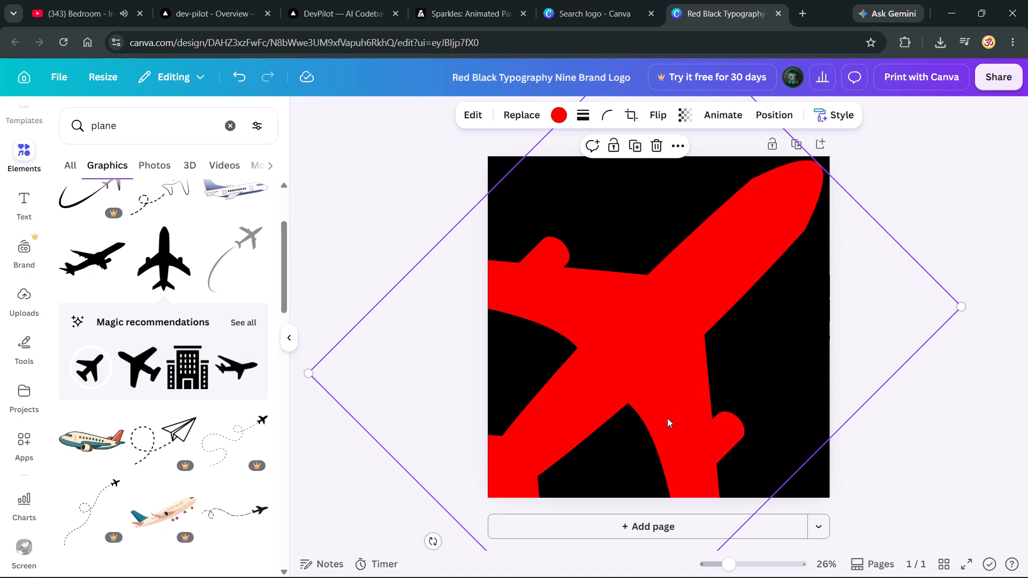
drag(651, 350, 637, 339)
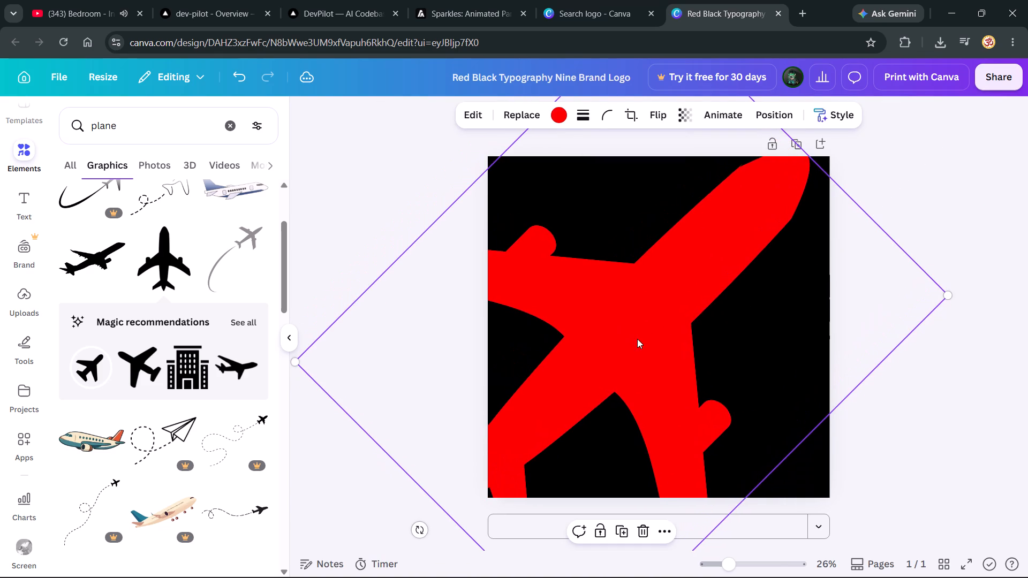
drag(947, 300, 980, 307)
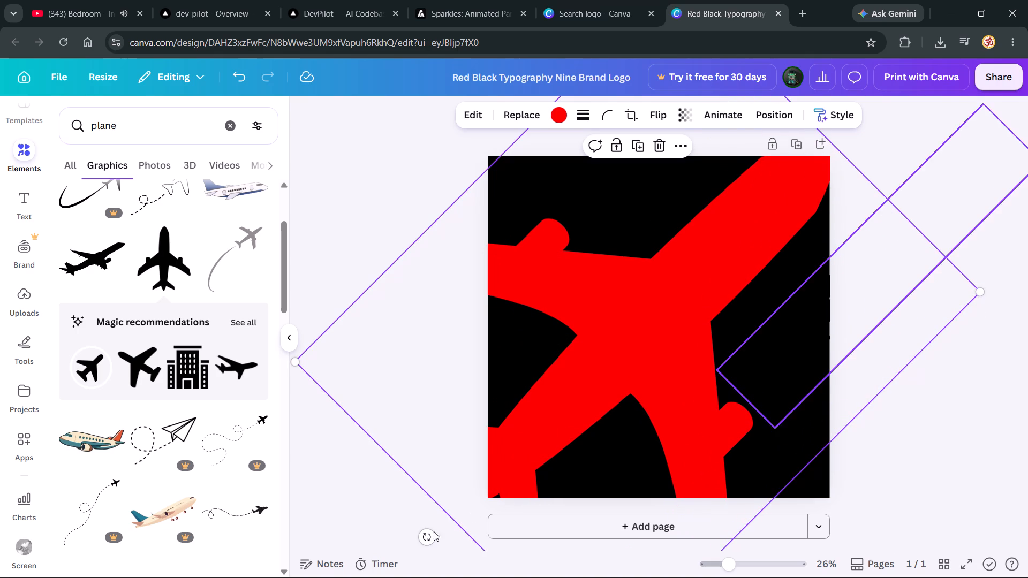
drag(426, 539, 666, 565)
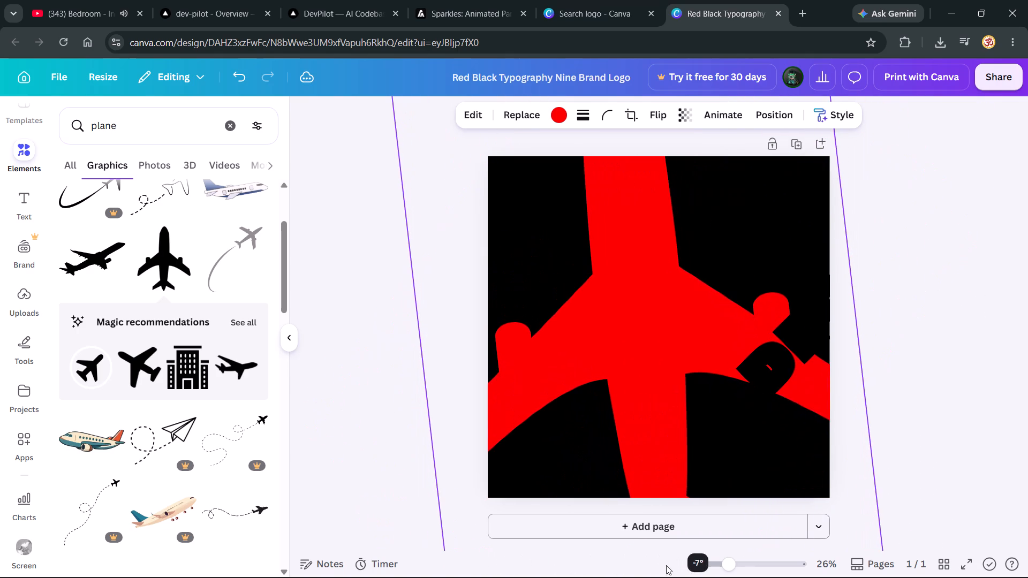
drag(666, 565, 639, 577)
drag(623, 307, 644, 276)
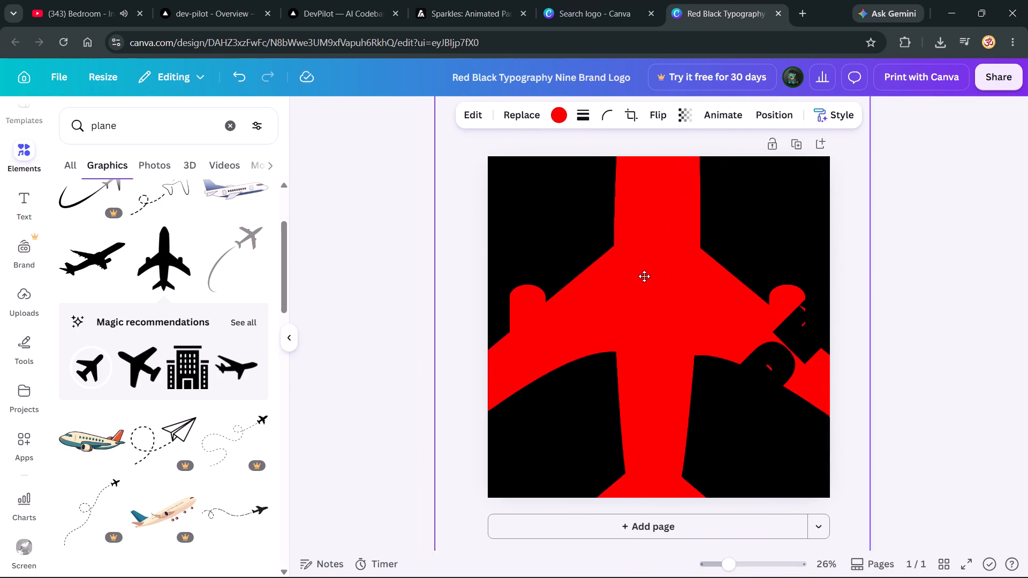
drag(644, 276, 645, 258)
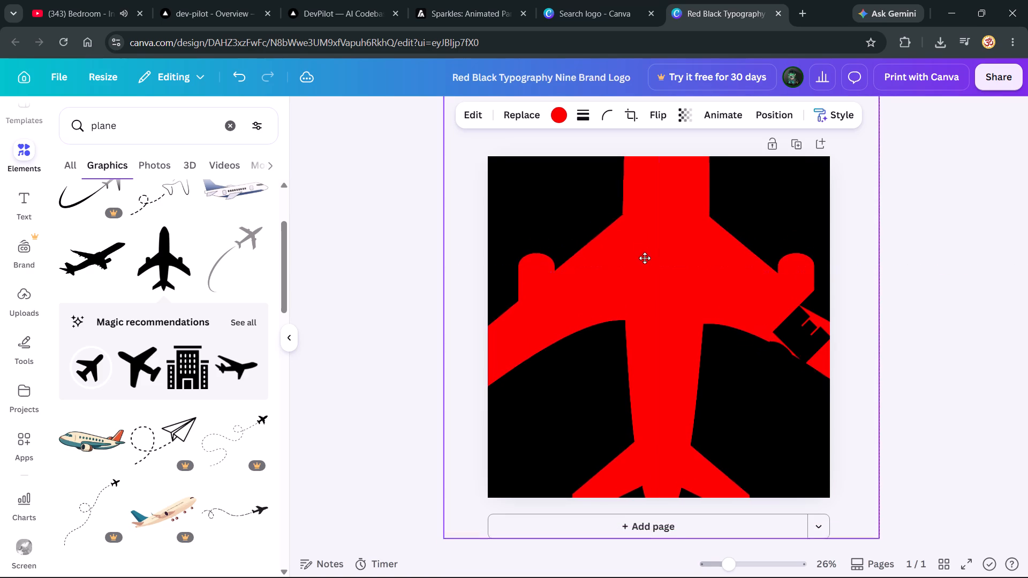
drag(645, 258, 642, 269)
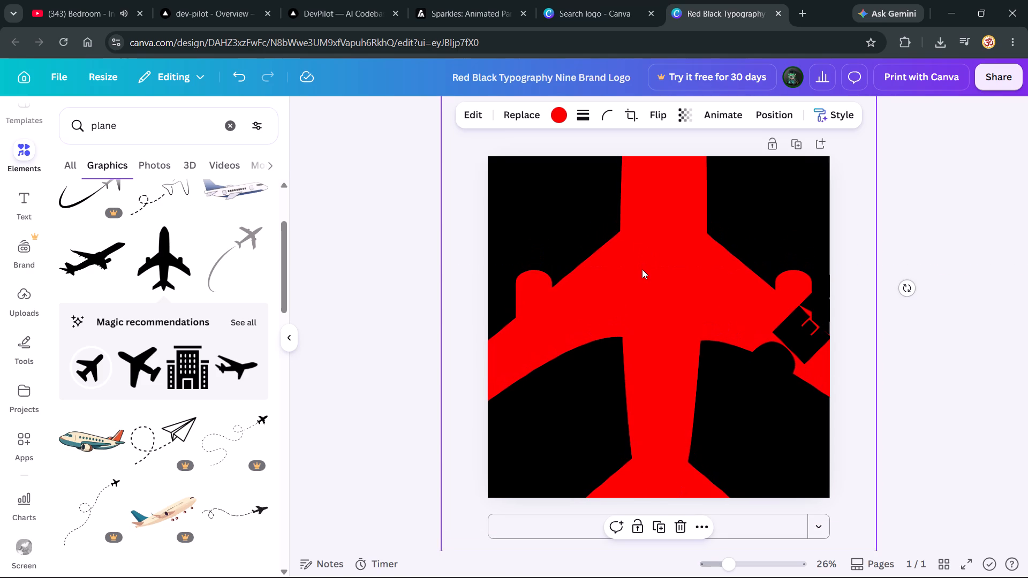
Delete the black diagonal DEVPILOT text.
click(792, 343)
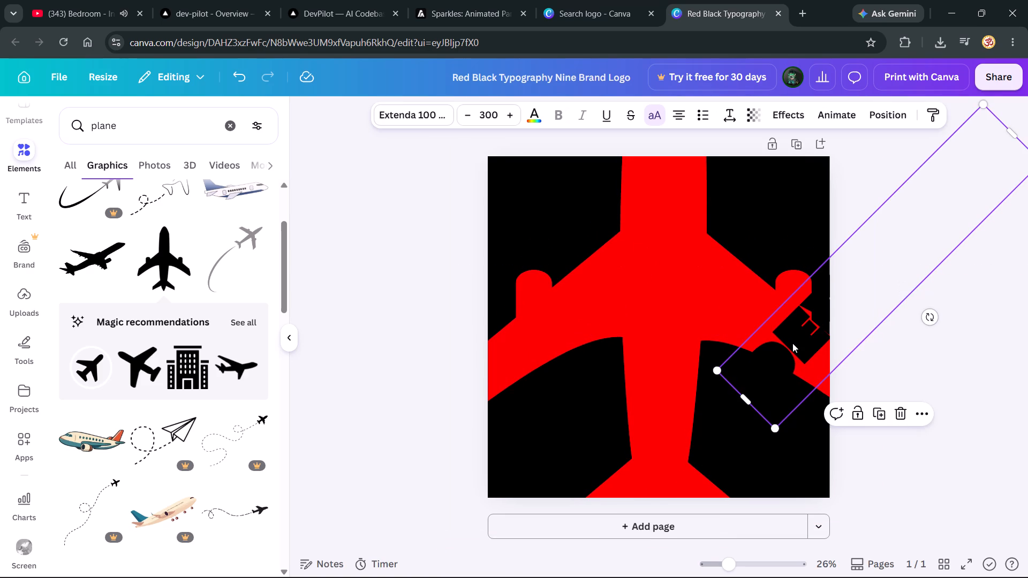
key(BackSpace)
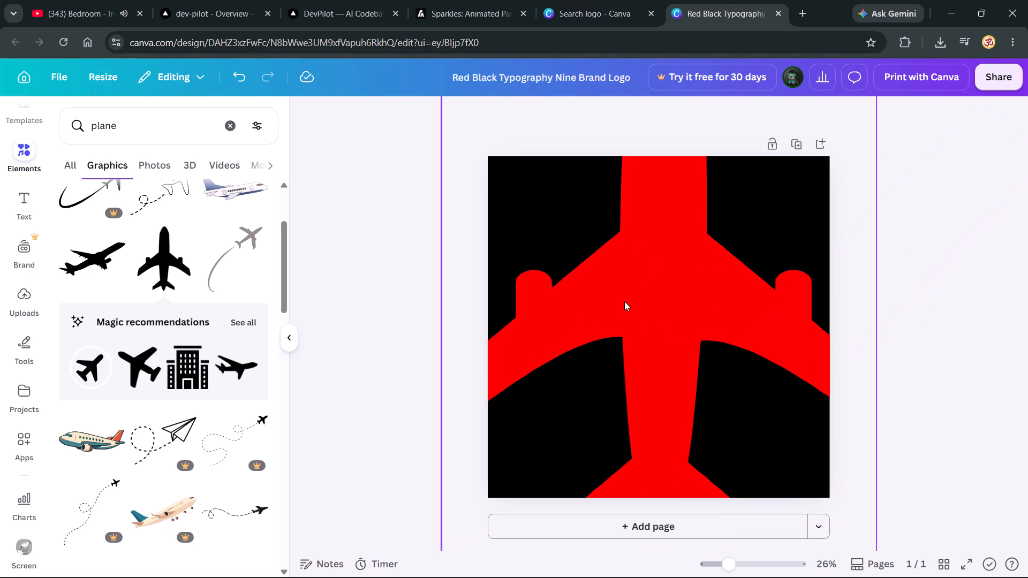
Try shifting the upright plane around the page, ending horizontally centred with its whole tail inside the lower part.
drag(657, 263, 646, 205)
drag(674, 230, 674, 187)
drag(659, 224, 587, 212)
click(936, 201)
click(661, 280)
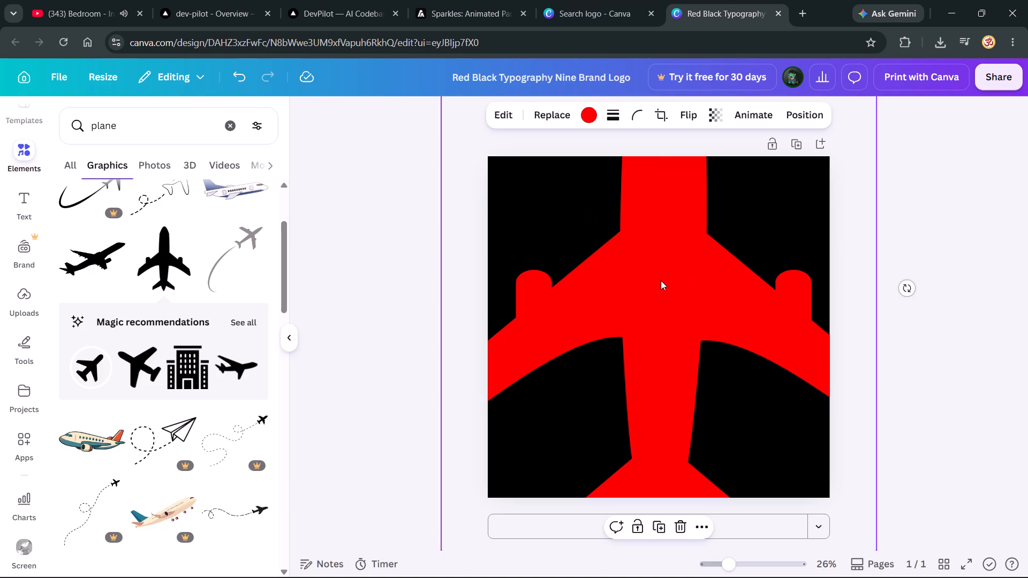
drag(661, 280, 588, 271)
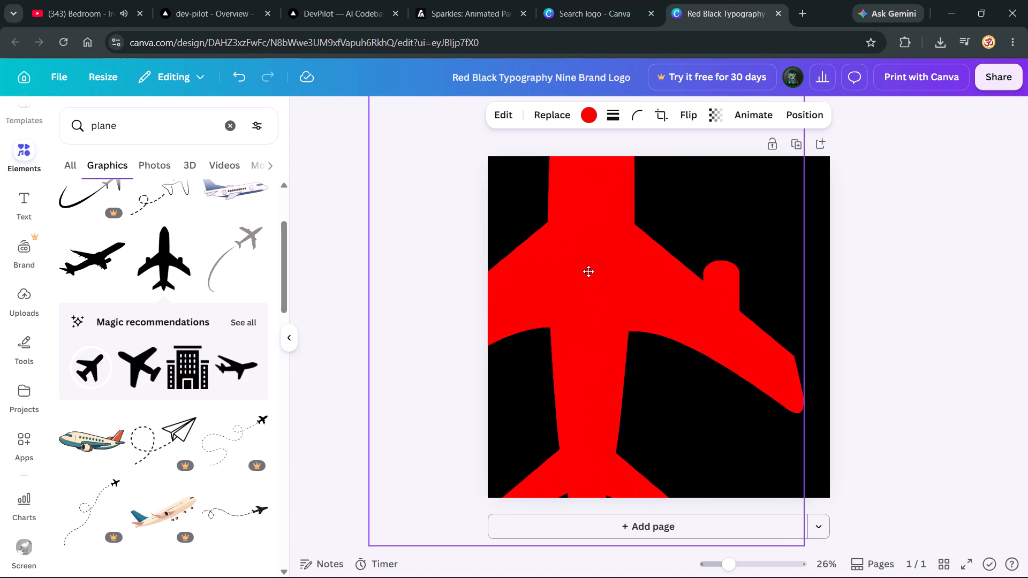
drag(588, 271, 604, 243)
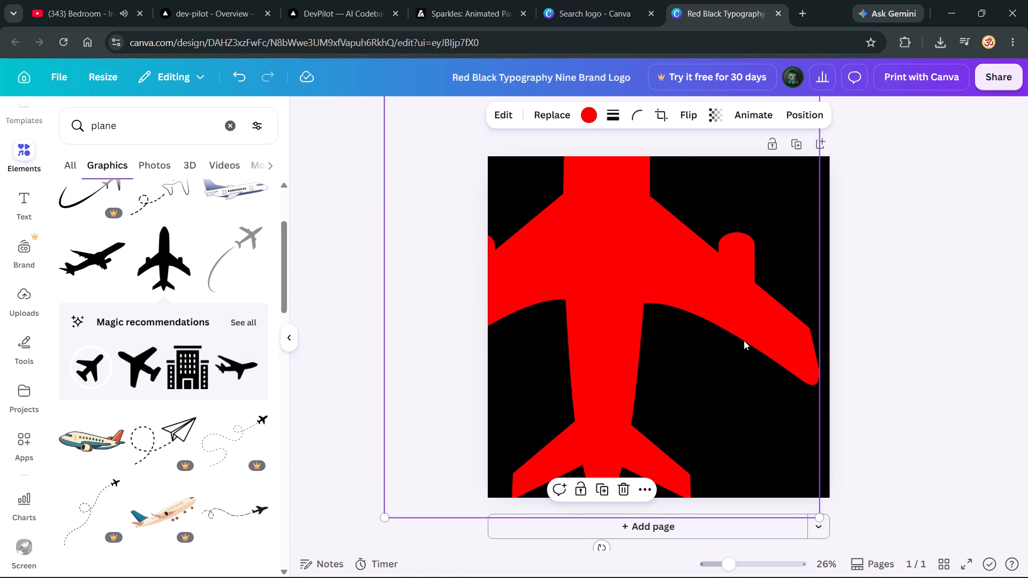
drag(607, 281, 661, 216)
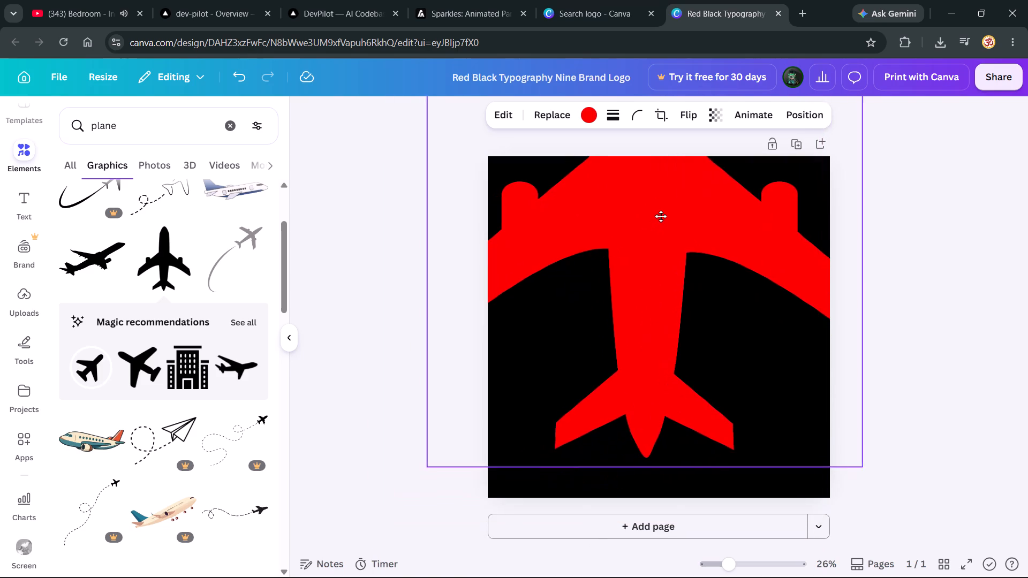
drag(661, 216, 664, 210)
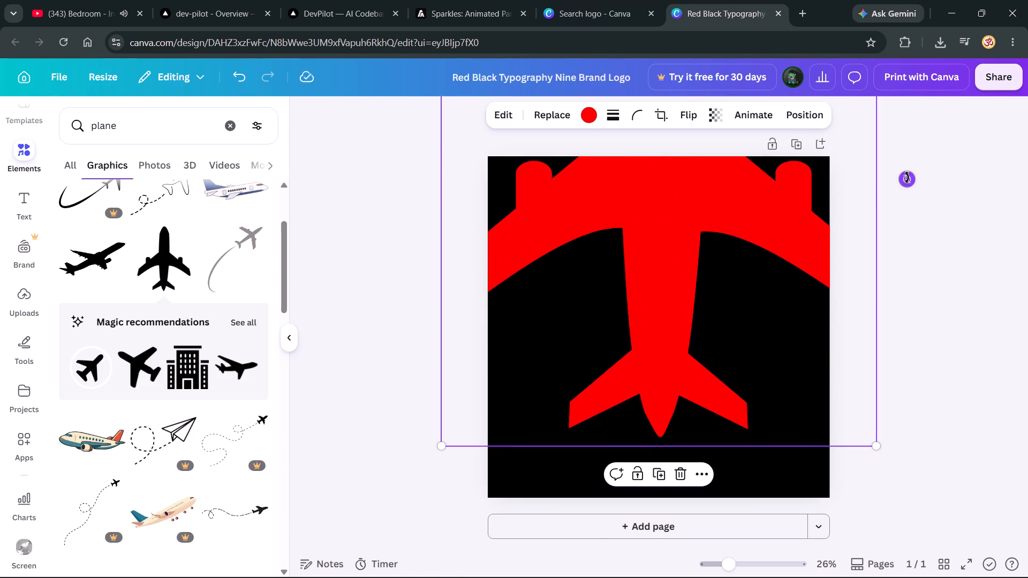
Rotate the red plane to -180° with its nose down and centre it horizontally, wings across the upper half of the page.
drag(907, 178, 458, 173)
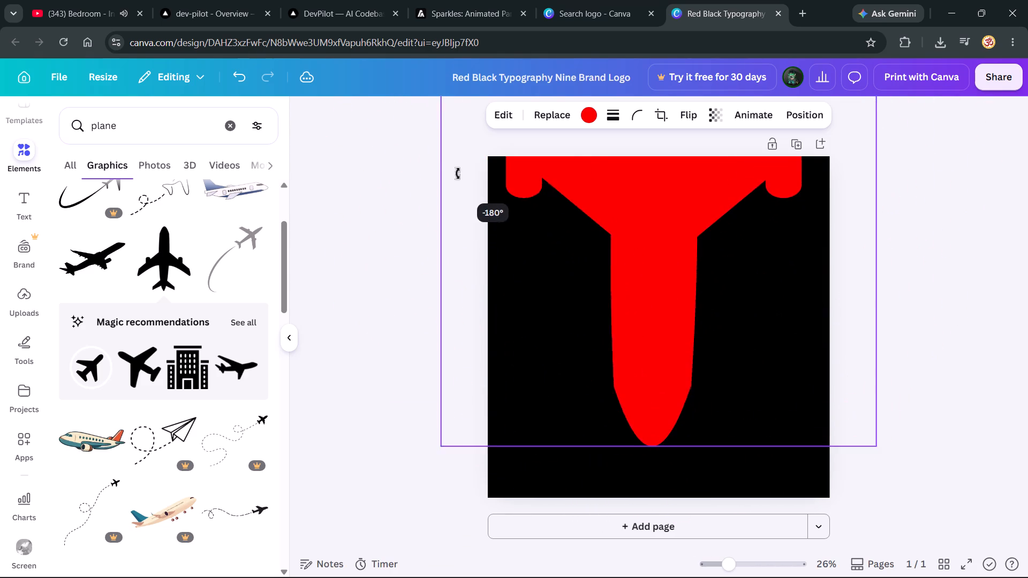
drag(458, 173, 462, 183)
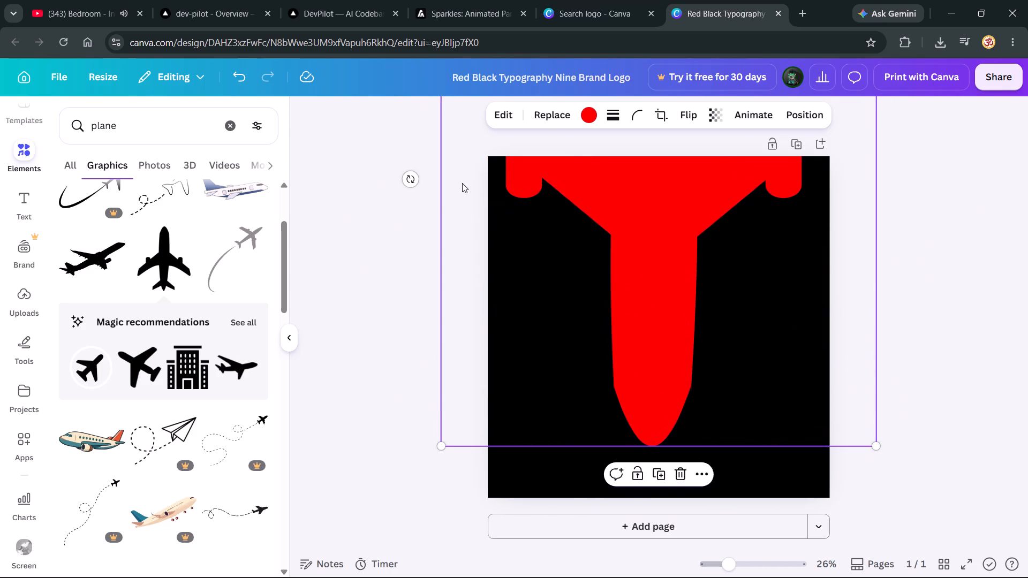
drag(676, 262, 688, 286)
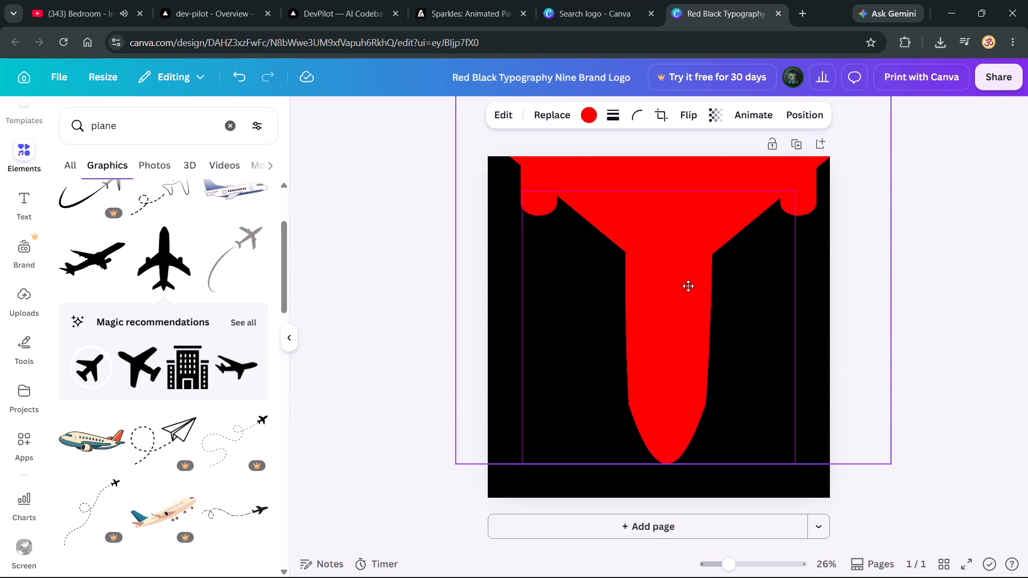
drag(688, 286, 679, 398)
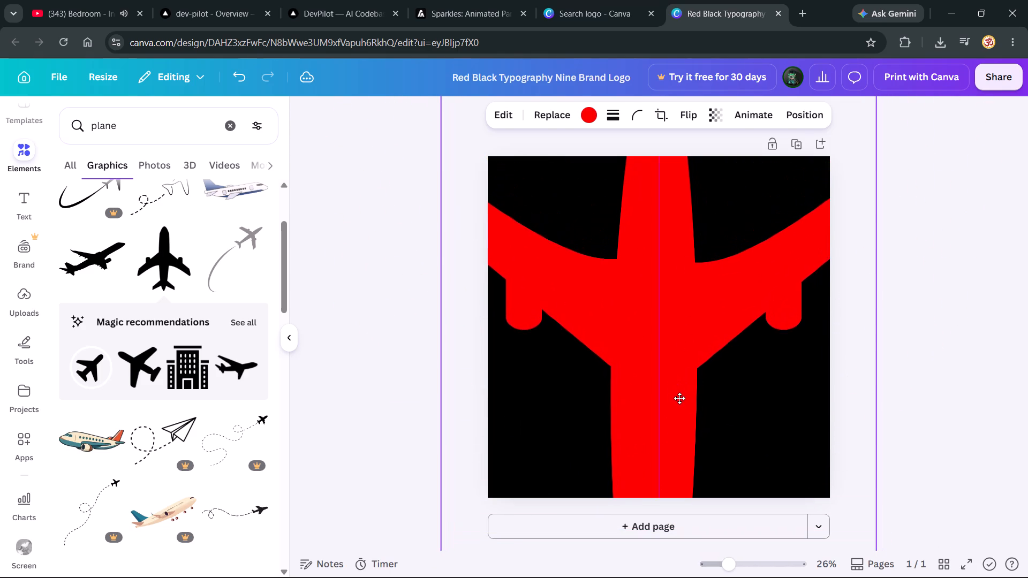
drag(679, 398, 681, 407)
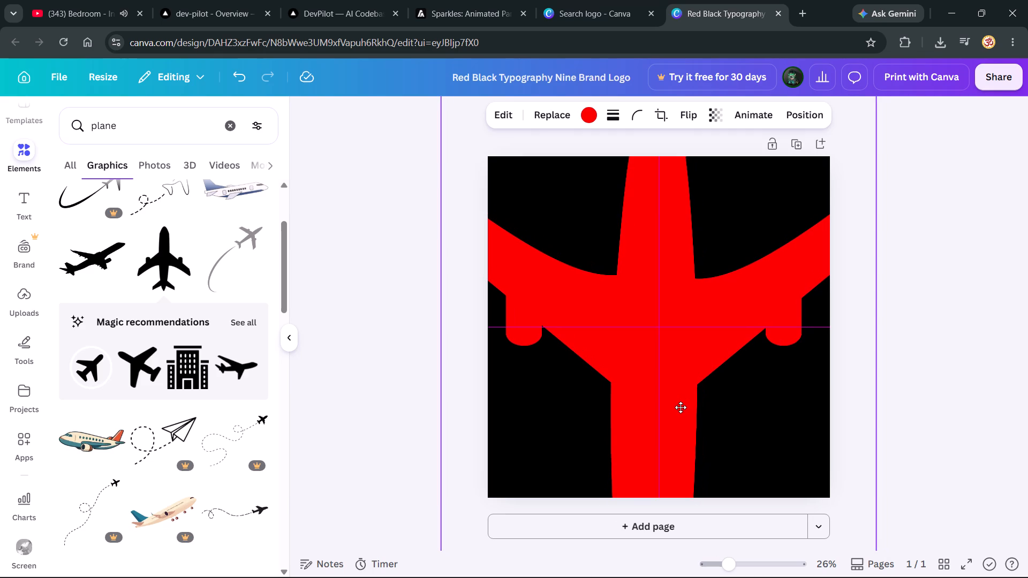
drag(681, 407, 677, 407)
drag(677, 407, 677, 407)
click(922, 267)
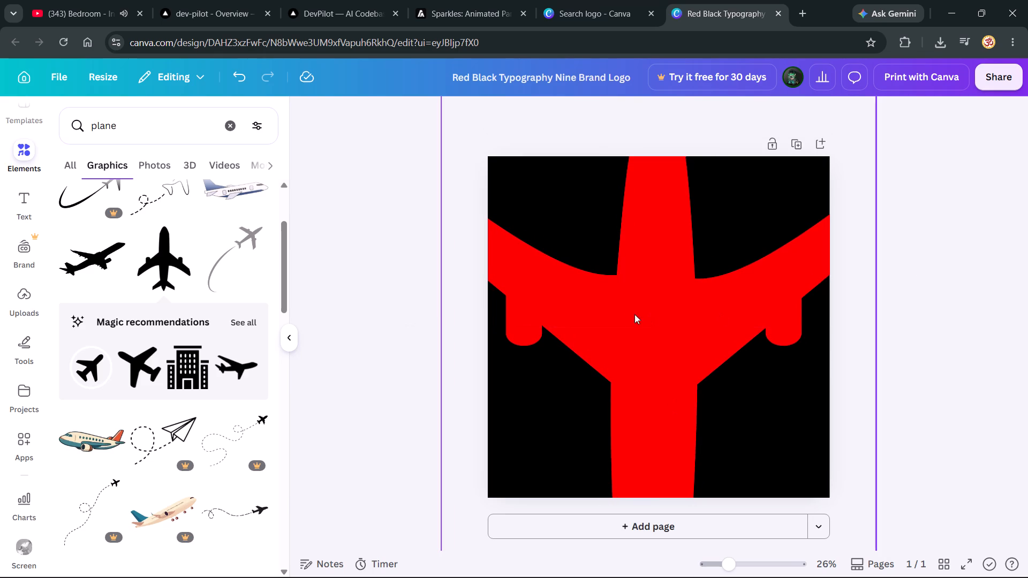
Copy the large red plane, nudge the original slightly off centre, and paste the duplicate over it.
click(628, 316)
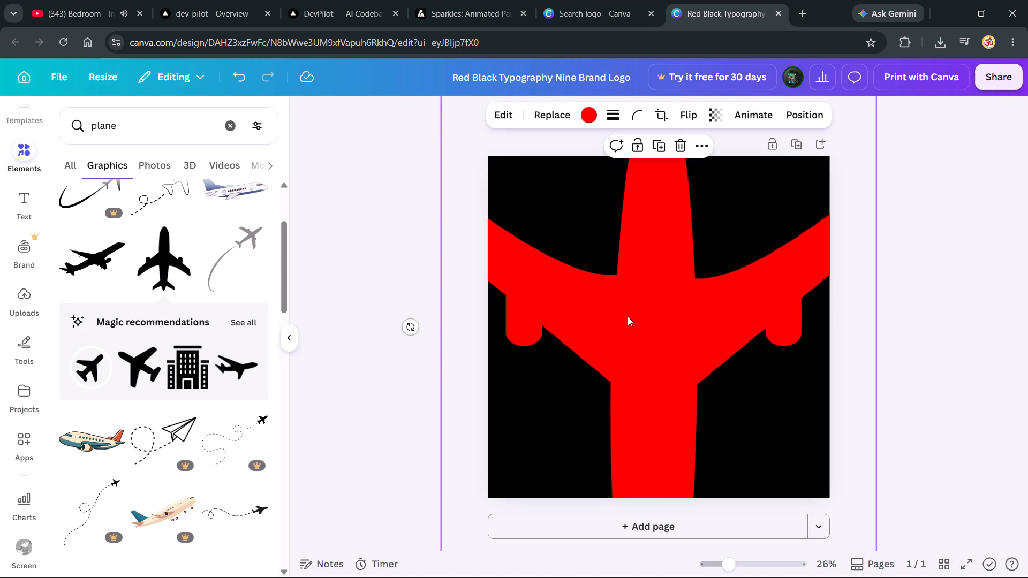
key(ctrl+c)
drag(628, 316, 634, 319)
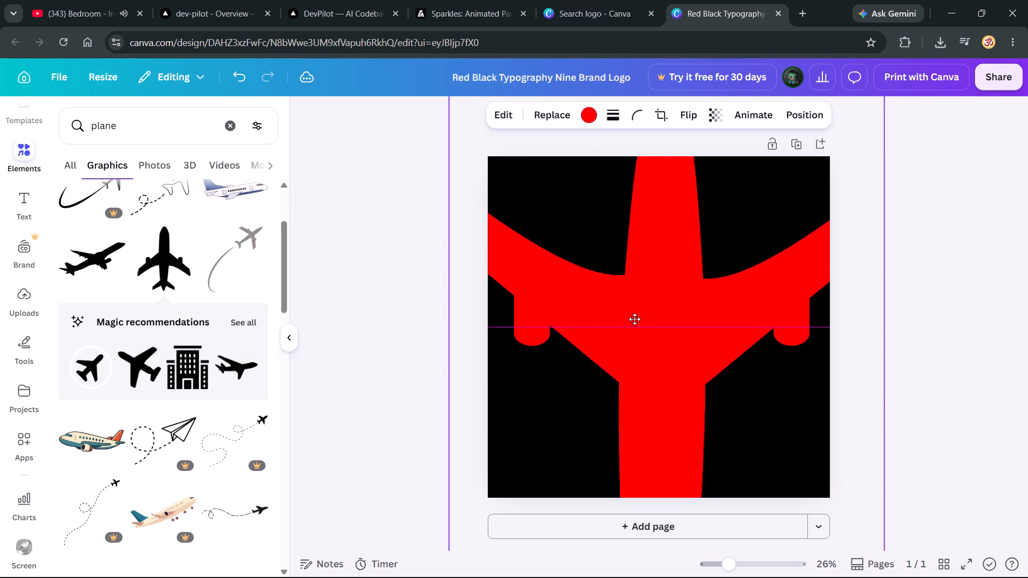
drag(634, 319, 631, 320)
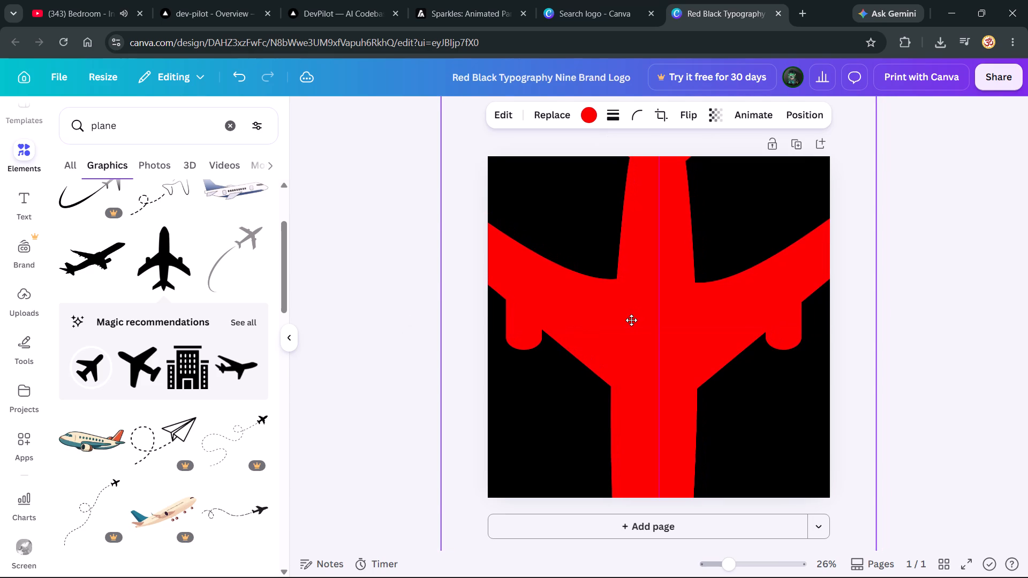
drag(631, 320, 630, 320)
drag(630, 320, 633, 319)
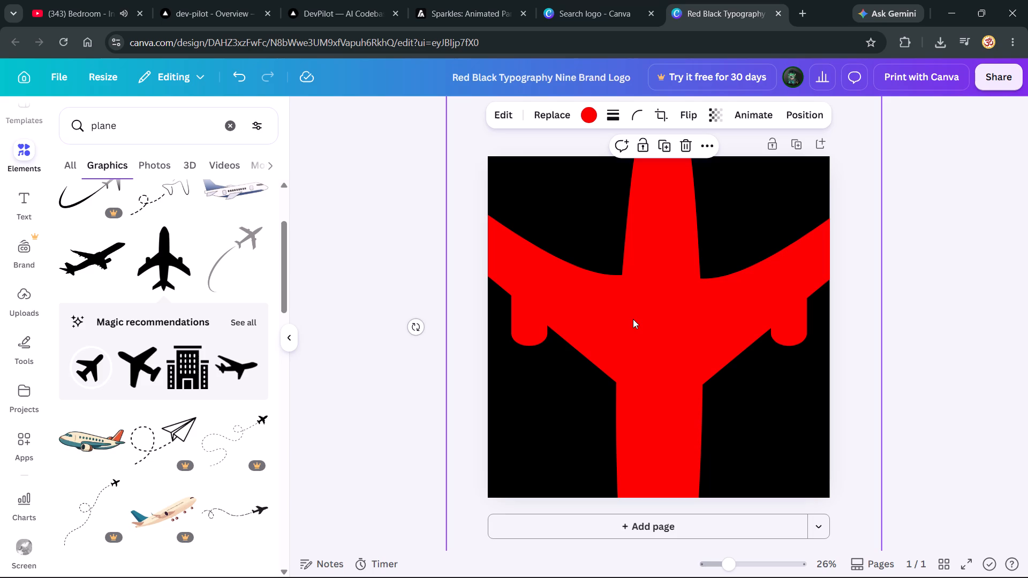
key(ctrl+v)
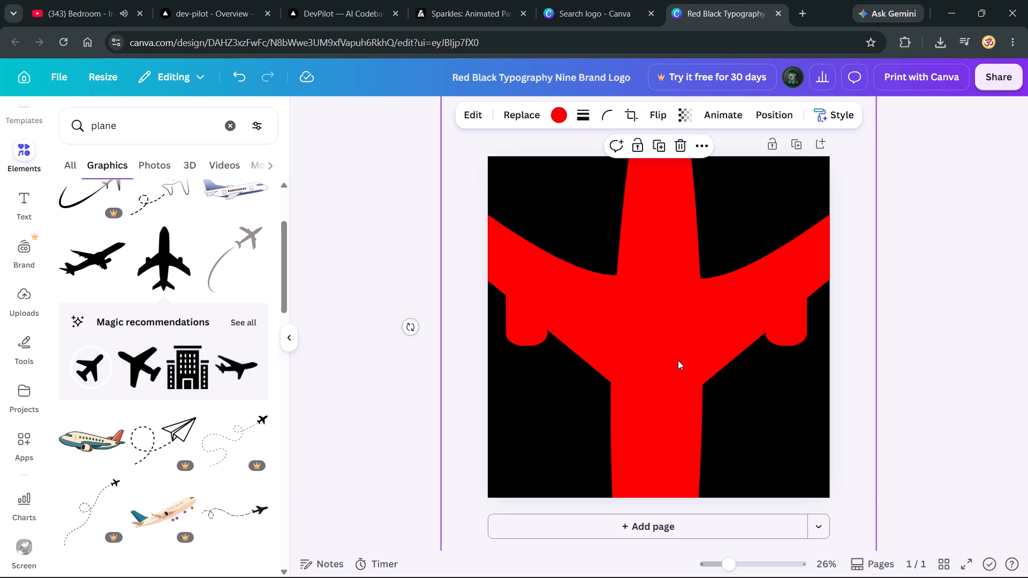
Scale the pasted red plane down slightly and place it over the original, shifted a little up and to the right.
drag(677, 360, 723, 276)
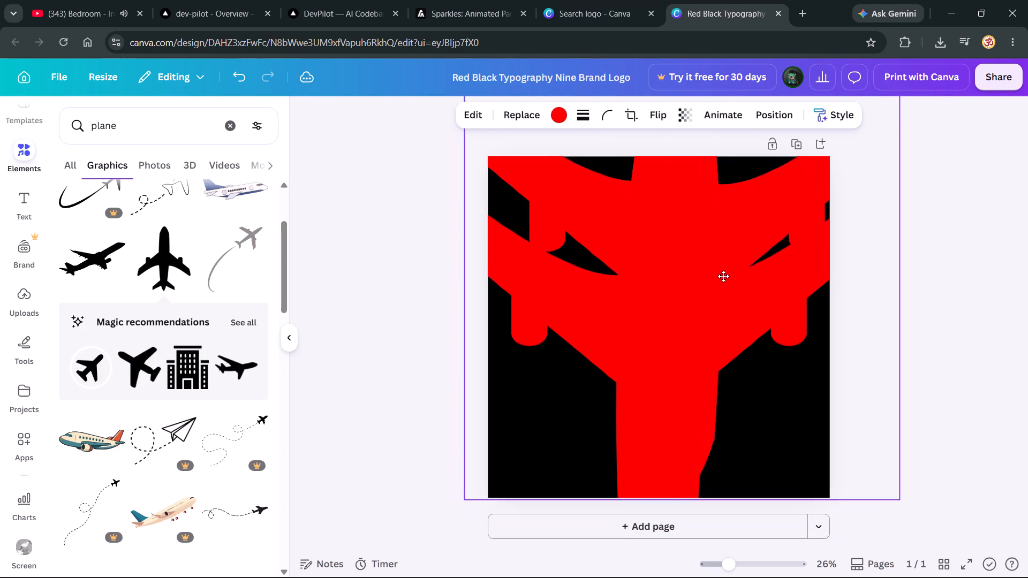
drag(723, 276, 743, 300)
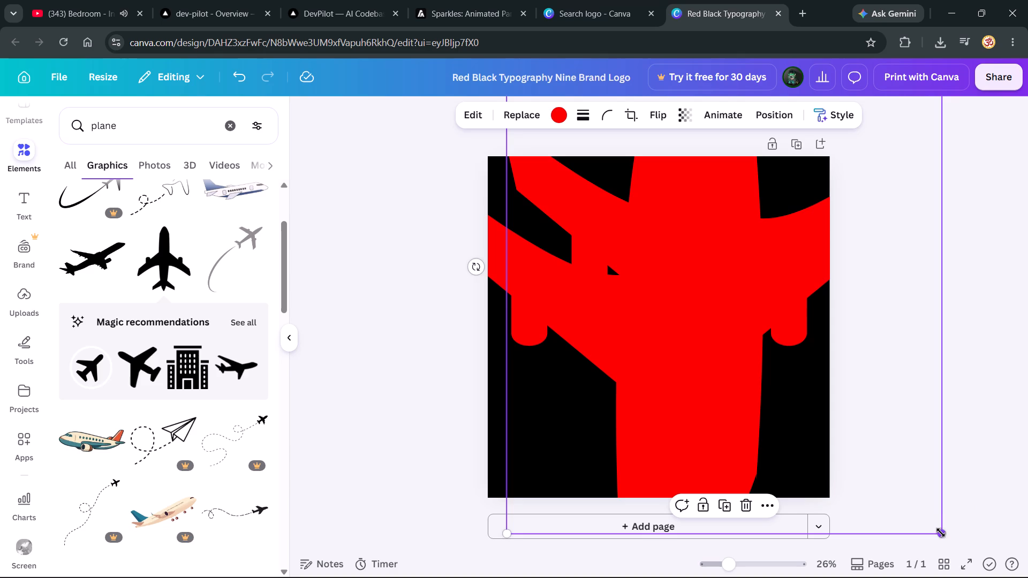
drag(941, 533, 897, 499)
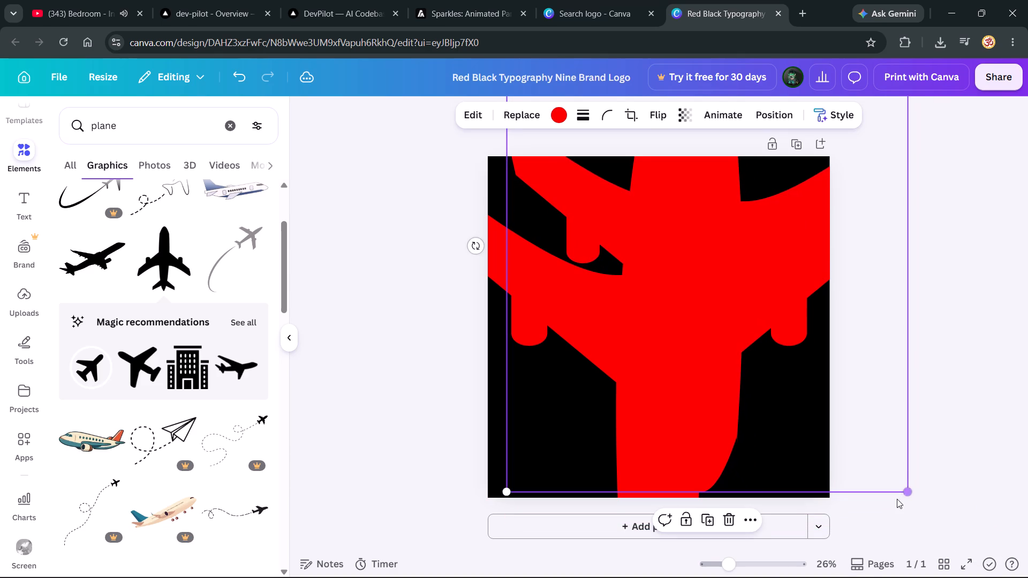
drag(706, 306, 692, 338)
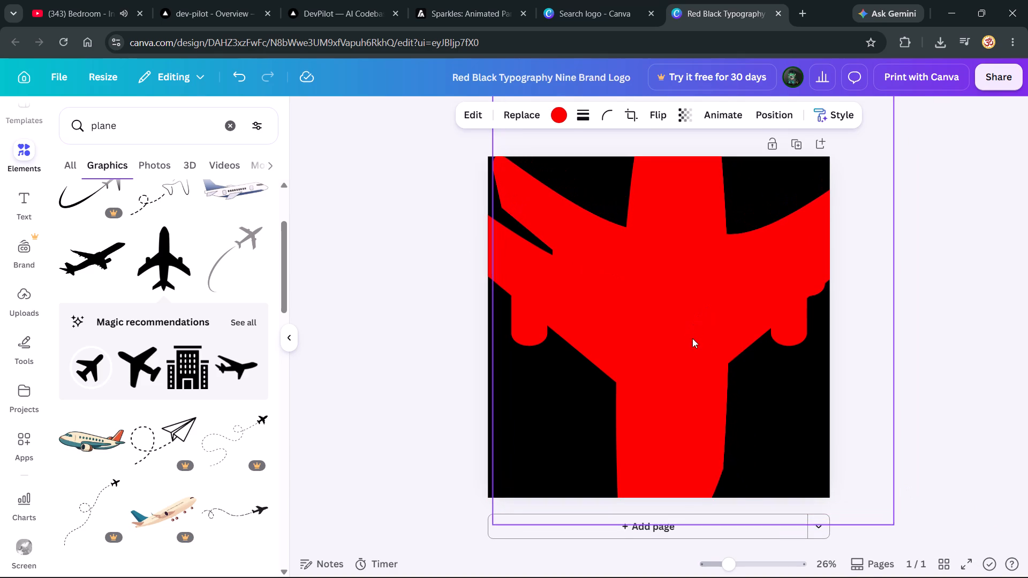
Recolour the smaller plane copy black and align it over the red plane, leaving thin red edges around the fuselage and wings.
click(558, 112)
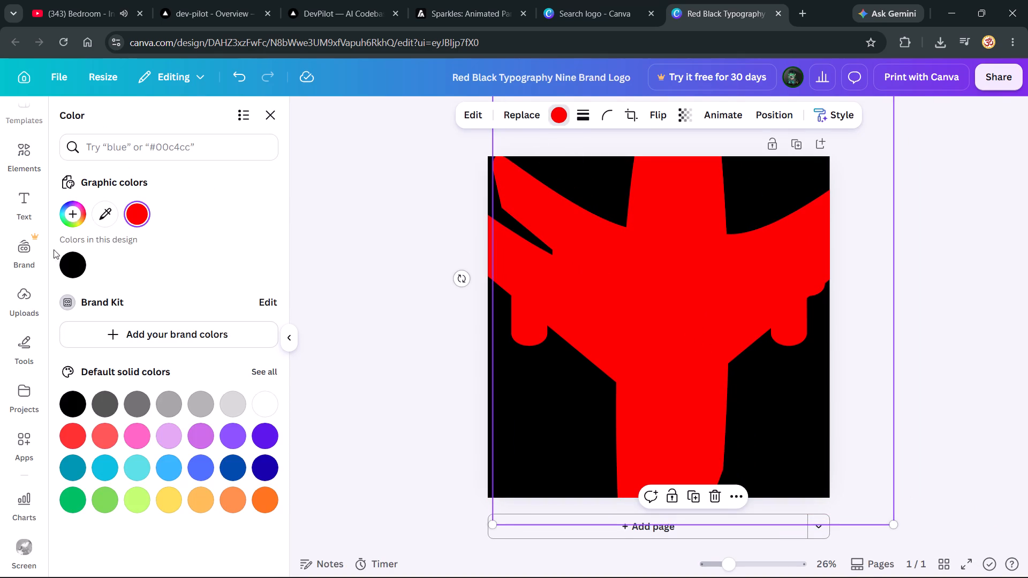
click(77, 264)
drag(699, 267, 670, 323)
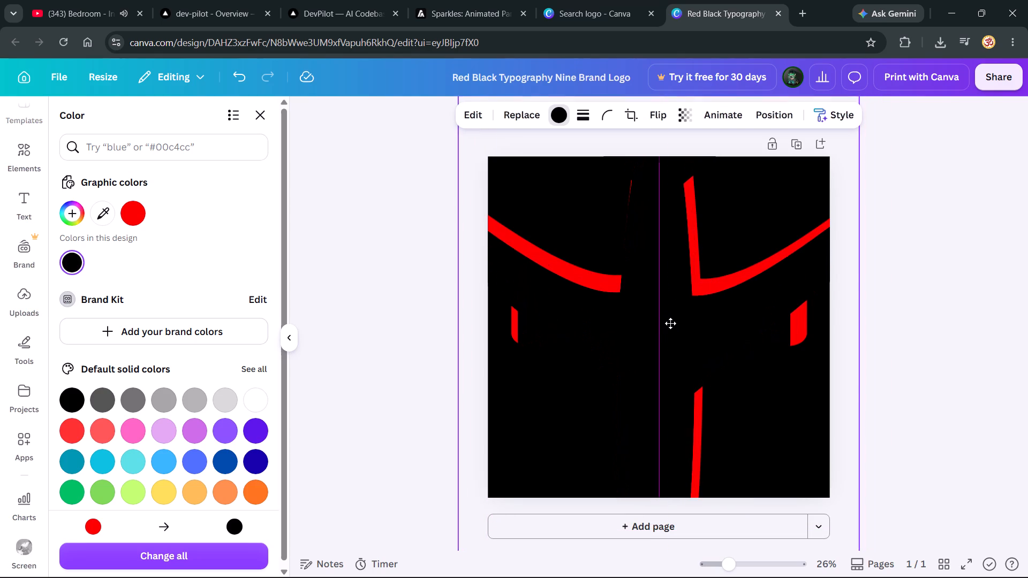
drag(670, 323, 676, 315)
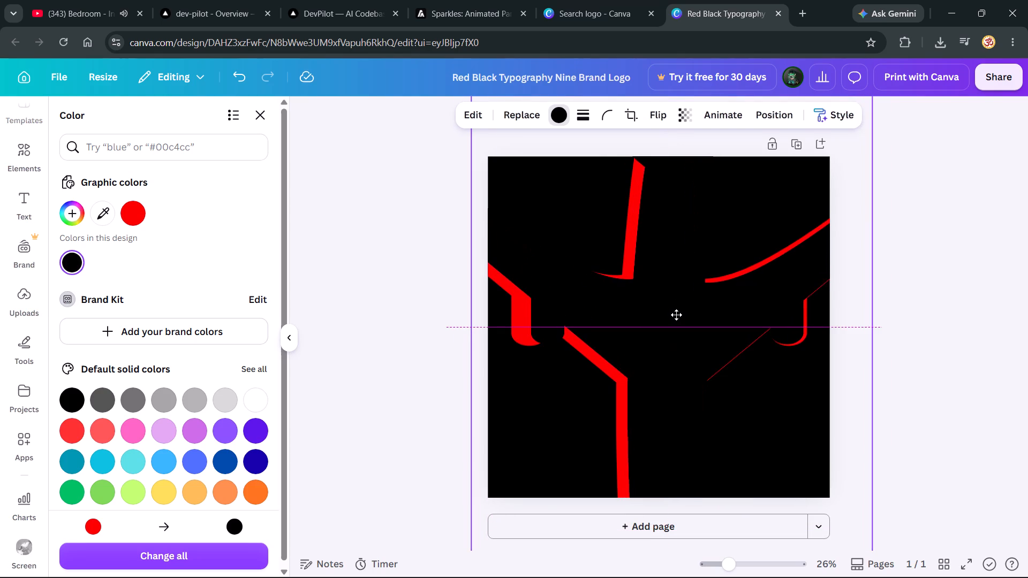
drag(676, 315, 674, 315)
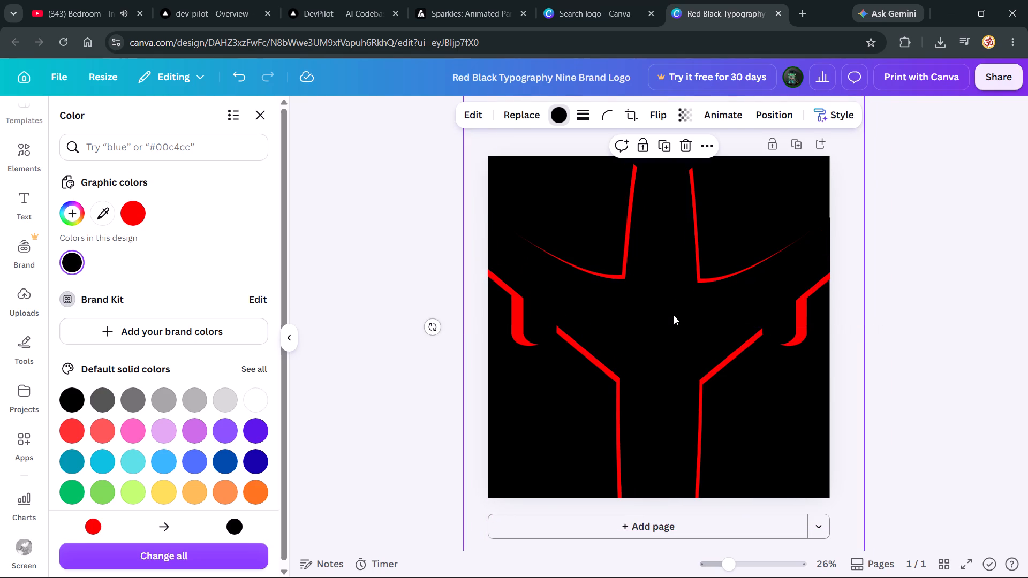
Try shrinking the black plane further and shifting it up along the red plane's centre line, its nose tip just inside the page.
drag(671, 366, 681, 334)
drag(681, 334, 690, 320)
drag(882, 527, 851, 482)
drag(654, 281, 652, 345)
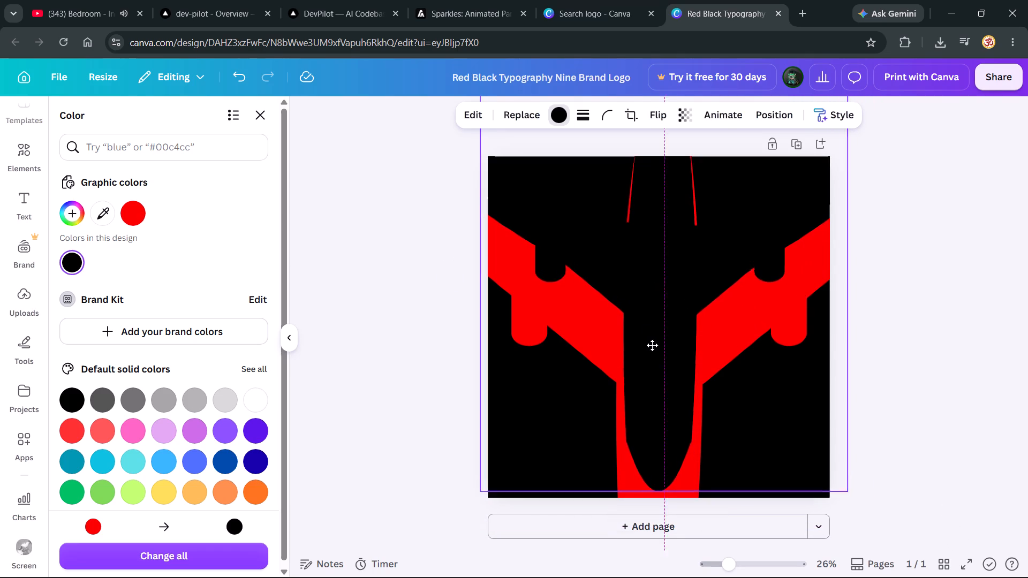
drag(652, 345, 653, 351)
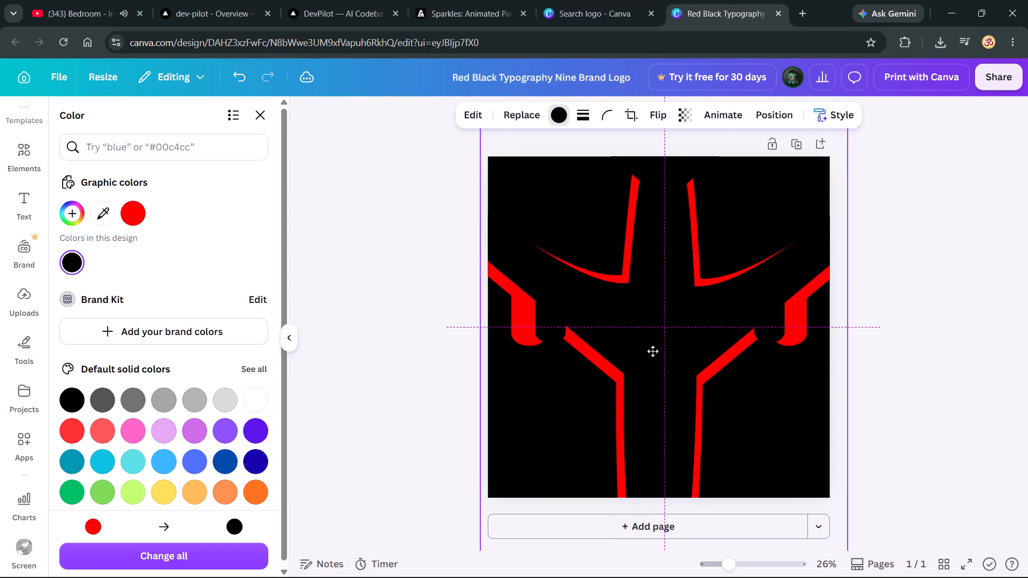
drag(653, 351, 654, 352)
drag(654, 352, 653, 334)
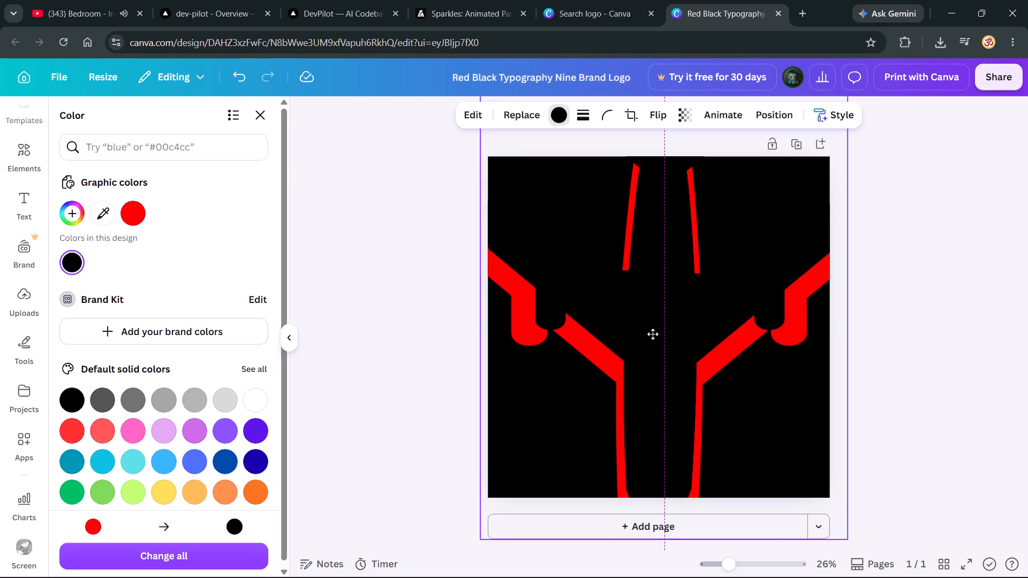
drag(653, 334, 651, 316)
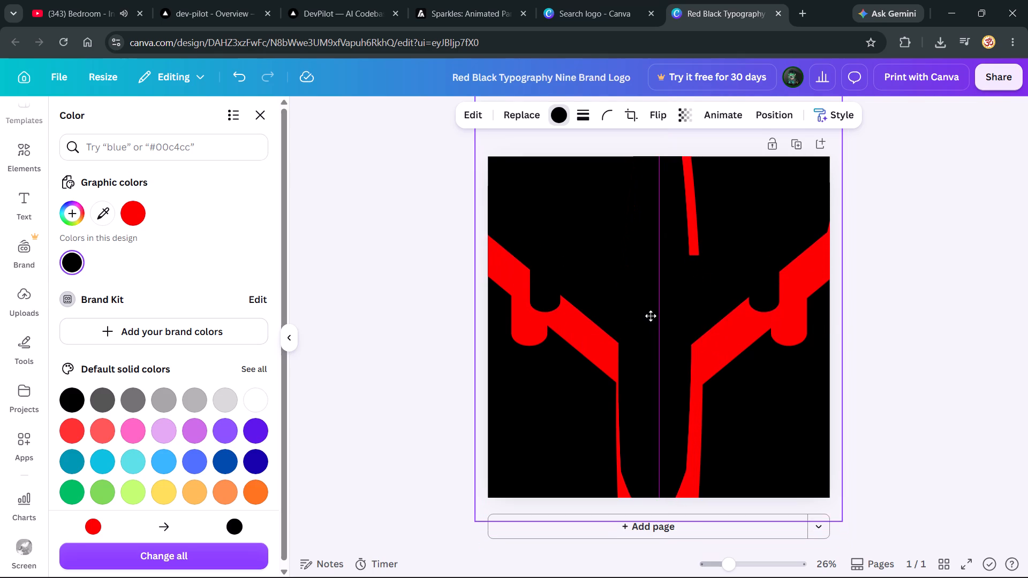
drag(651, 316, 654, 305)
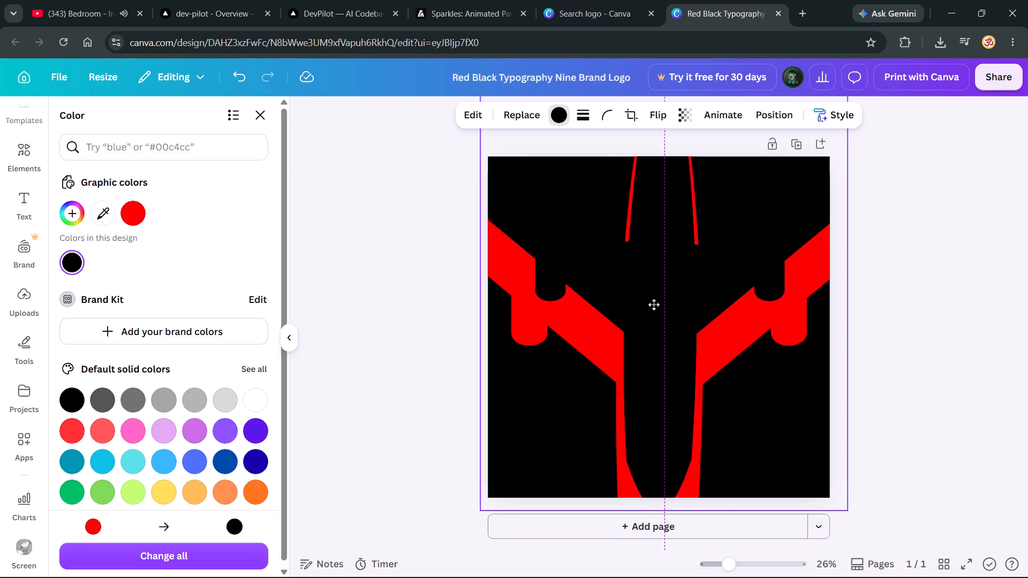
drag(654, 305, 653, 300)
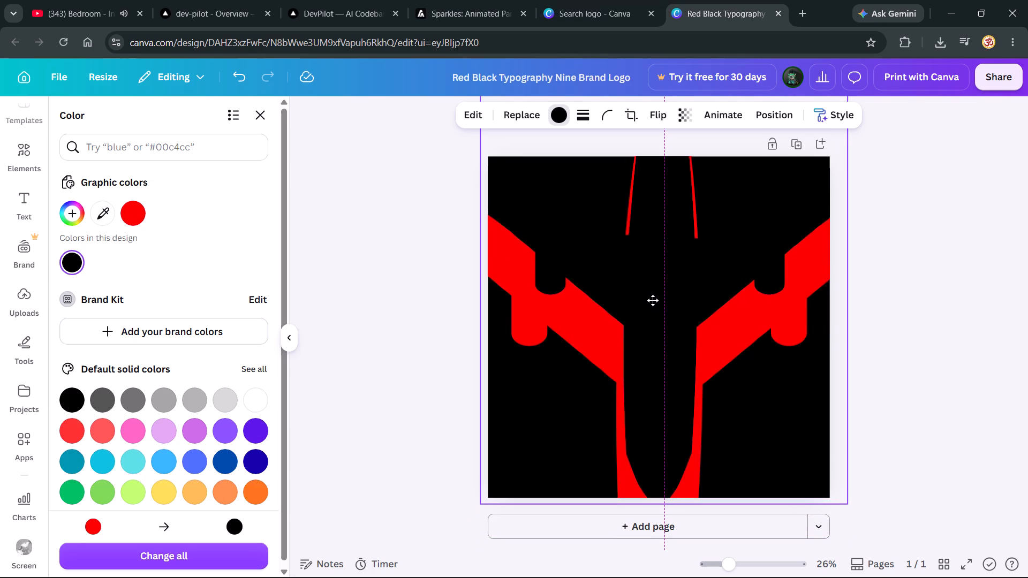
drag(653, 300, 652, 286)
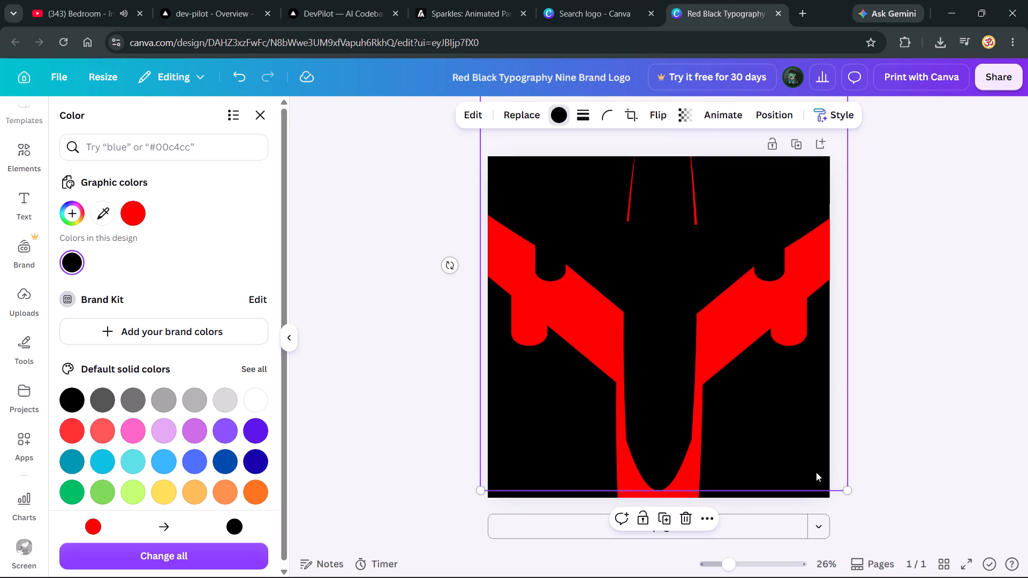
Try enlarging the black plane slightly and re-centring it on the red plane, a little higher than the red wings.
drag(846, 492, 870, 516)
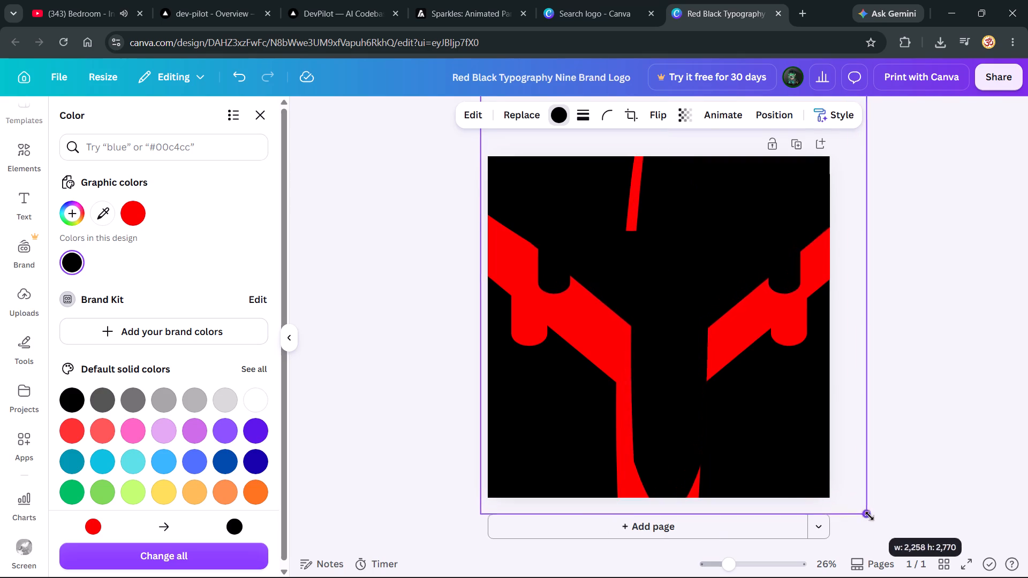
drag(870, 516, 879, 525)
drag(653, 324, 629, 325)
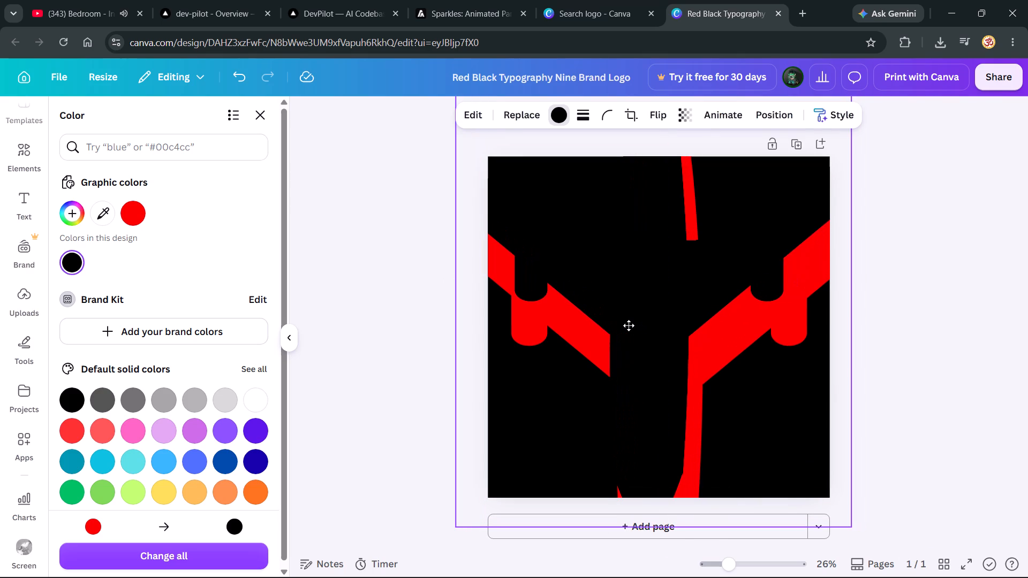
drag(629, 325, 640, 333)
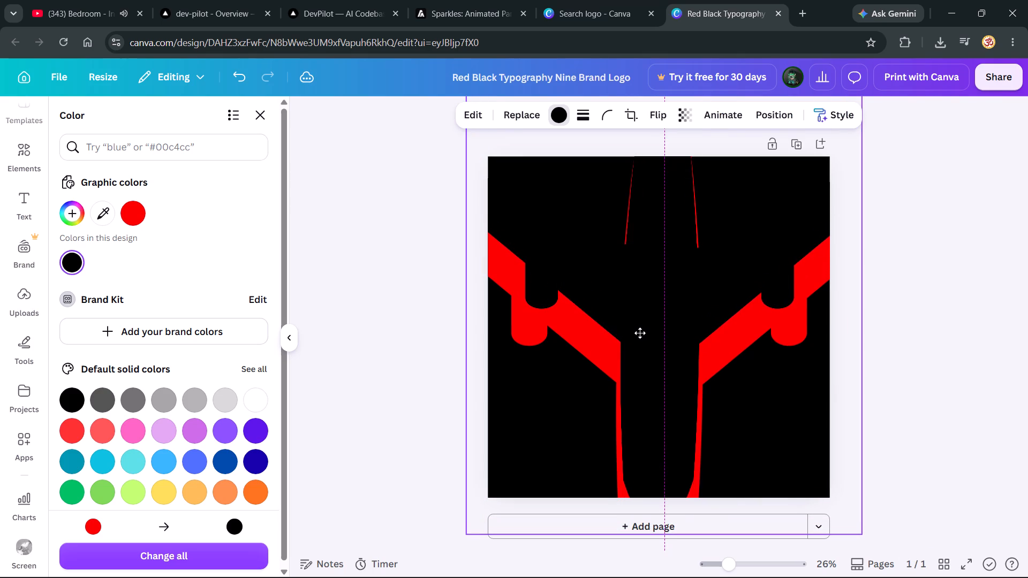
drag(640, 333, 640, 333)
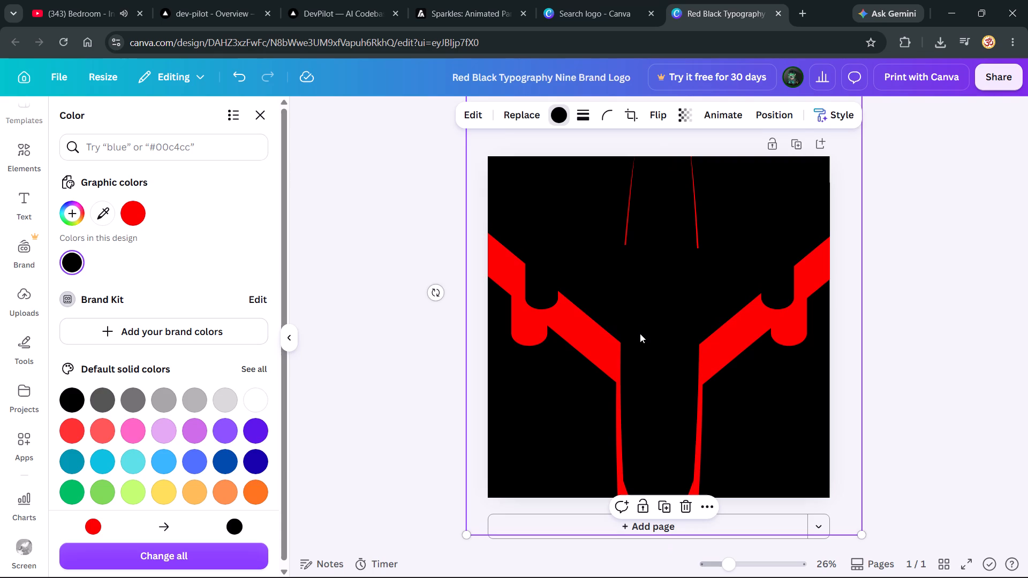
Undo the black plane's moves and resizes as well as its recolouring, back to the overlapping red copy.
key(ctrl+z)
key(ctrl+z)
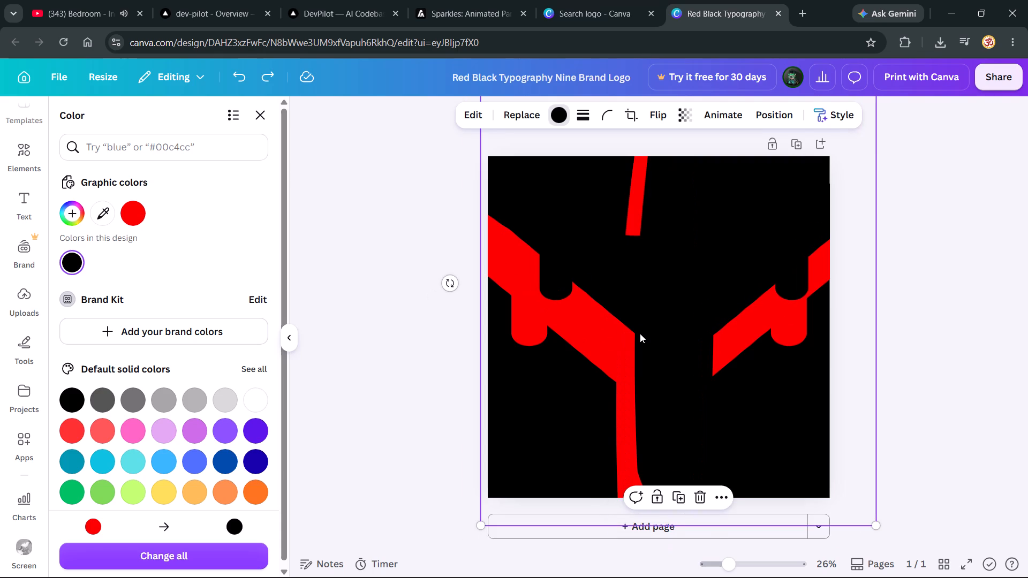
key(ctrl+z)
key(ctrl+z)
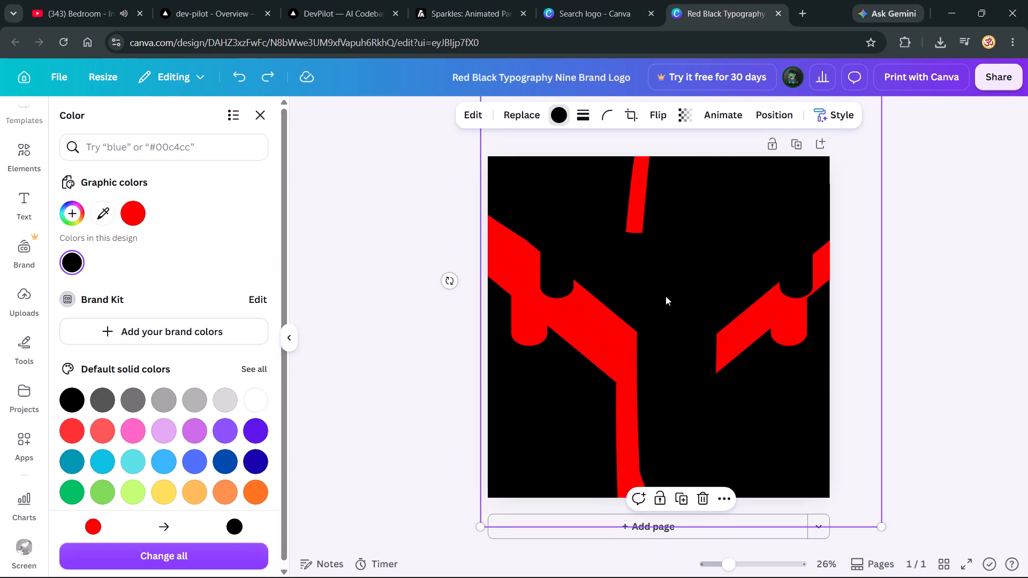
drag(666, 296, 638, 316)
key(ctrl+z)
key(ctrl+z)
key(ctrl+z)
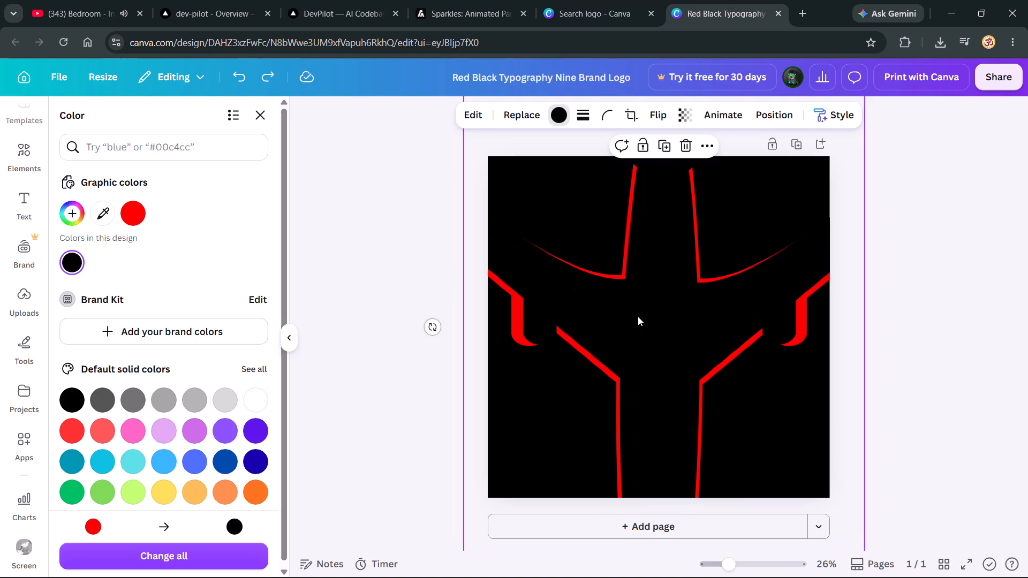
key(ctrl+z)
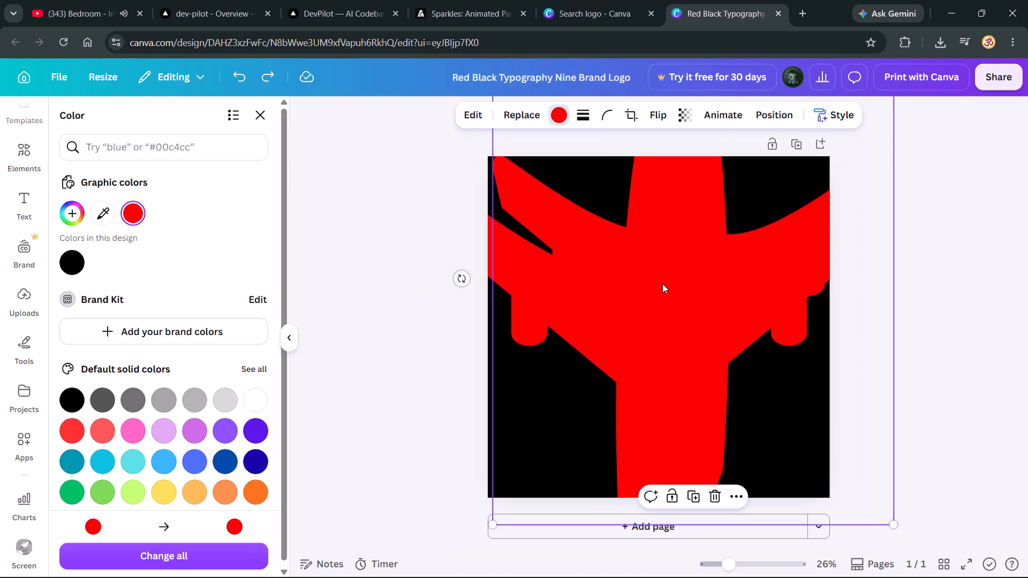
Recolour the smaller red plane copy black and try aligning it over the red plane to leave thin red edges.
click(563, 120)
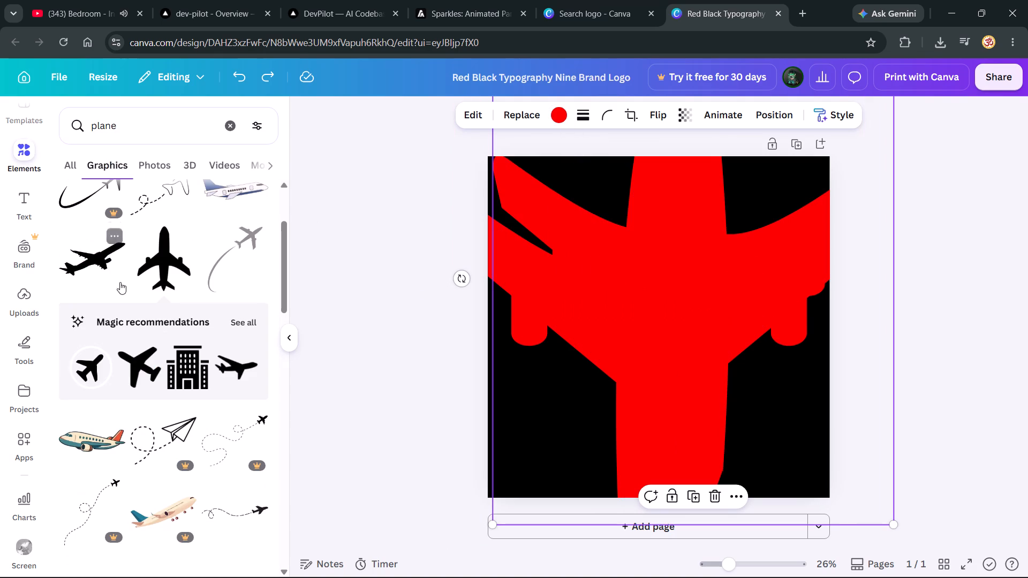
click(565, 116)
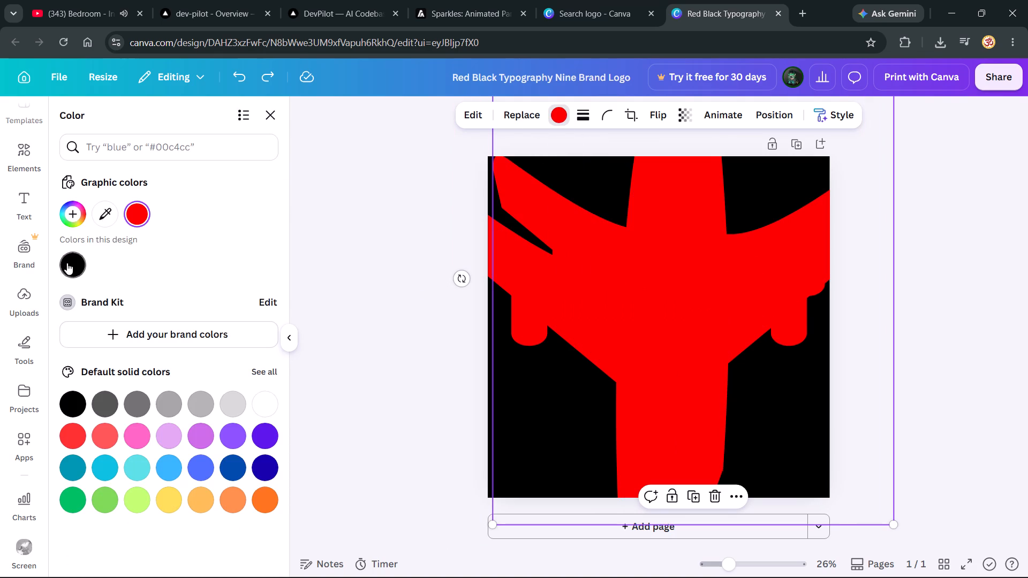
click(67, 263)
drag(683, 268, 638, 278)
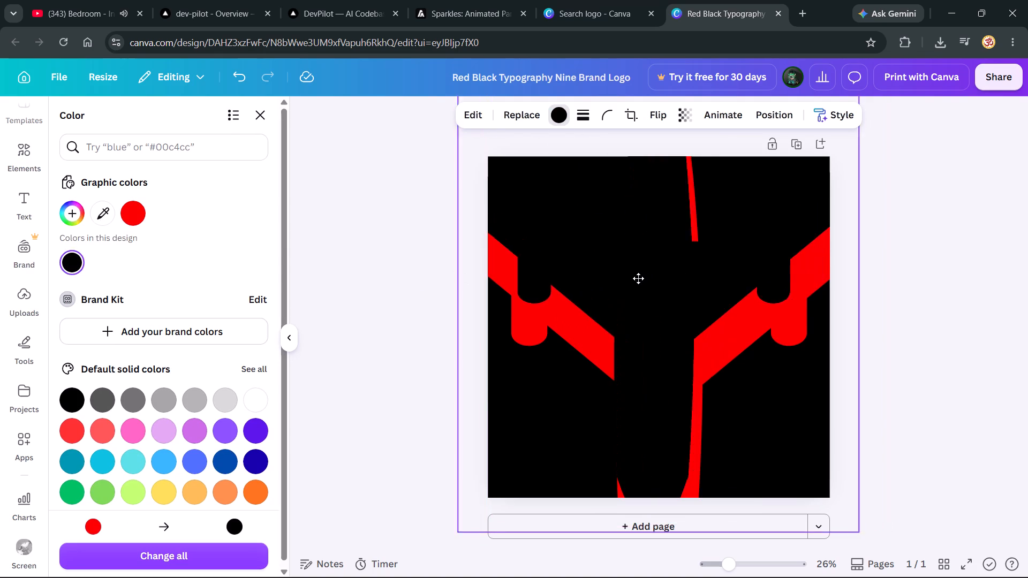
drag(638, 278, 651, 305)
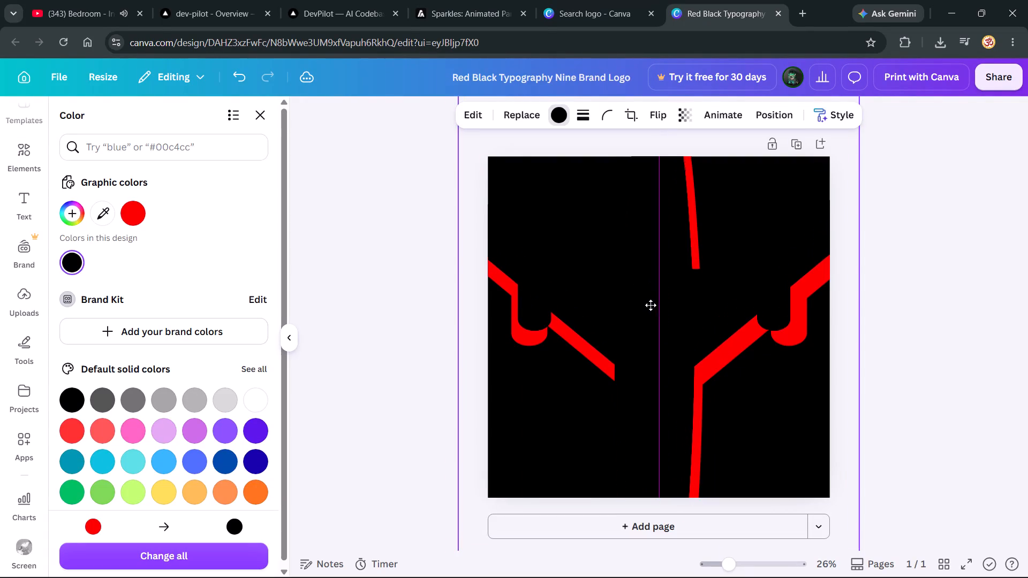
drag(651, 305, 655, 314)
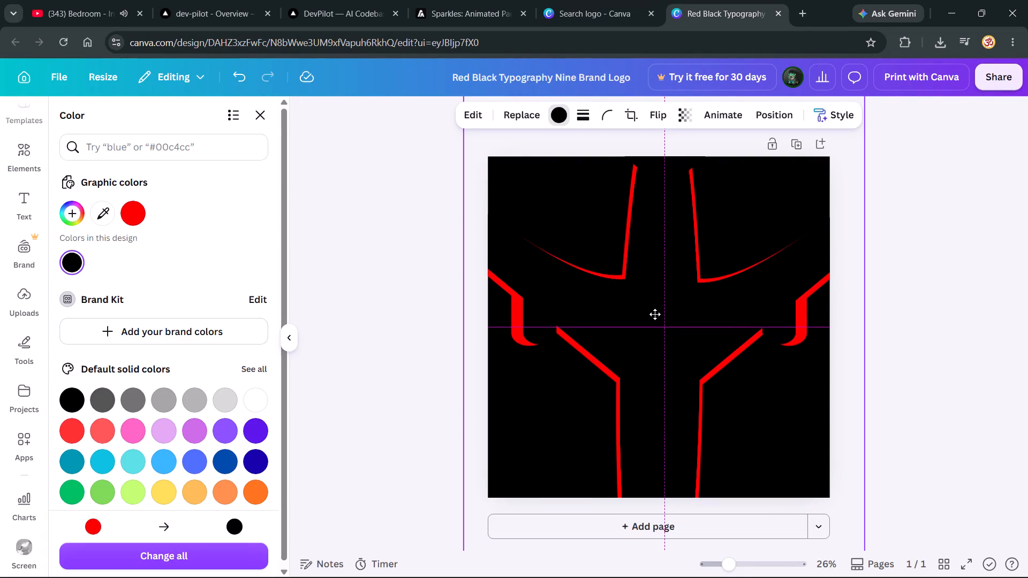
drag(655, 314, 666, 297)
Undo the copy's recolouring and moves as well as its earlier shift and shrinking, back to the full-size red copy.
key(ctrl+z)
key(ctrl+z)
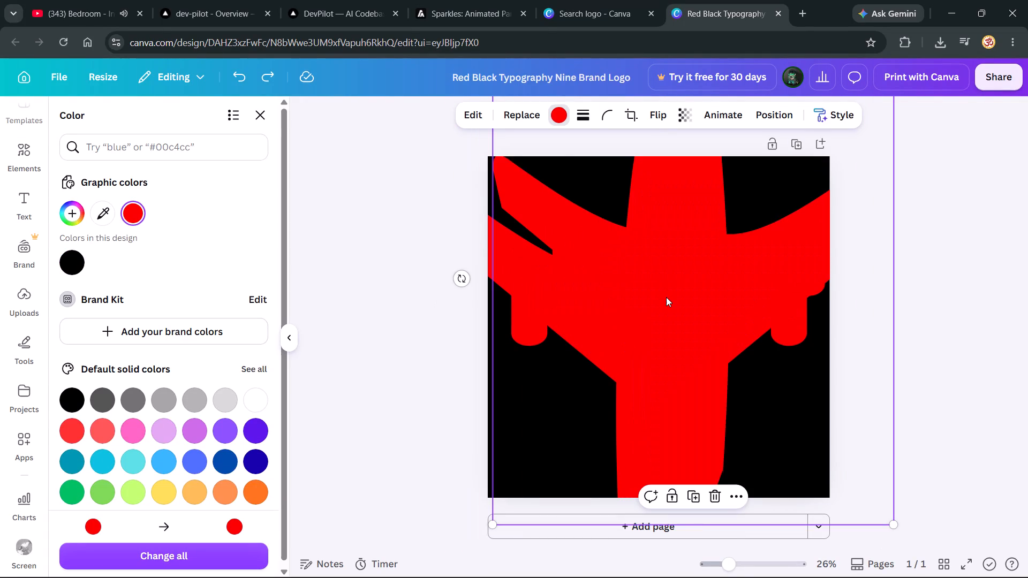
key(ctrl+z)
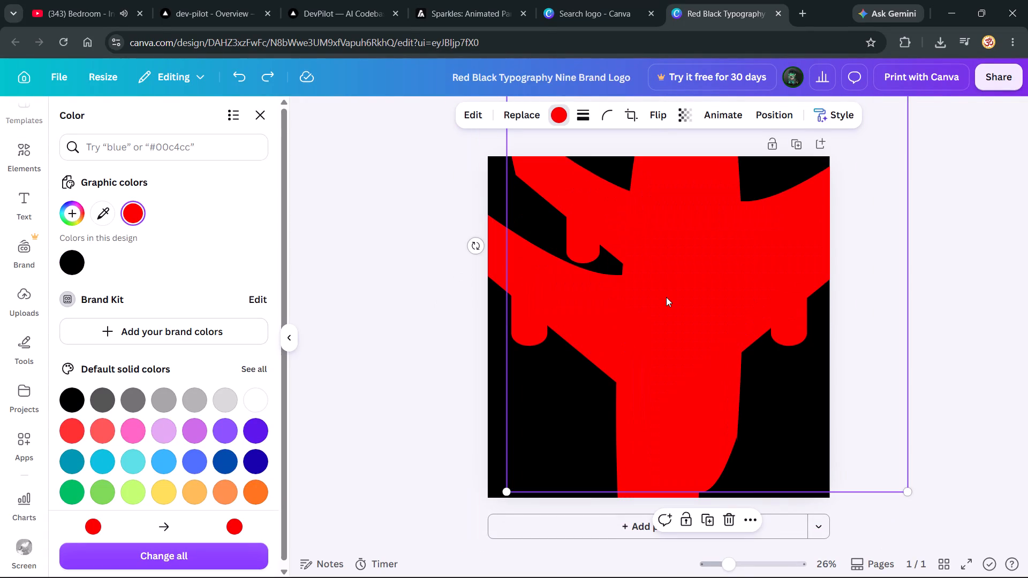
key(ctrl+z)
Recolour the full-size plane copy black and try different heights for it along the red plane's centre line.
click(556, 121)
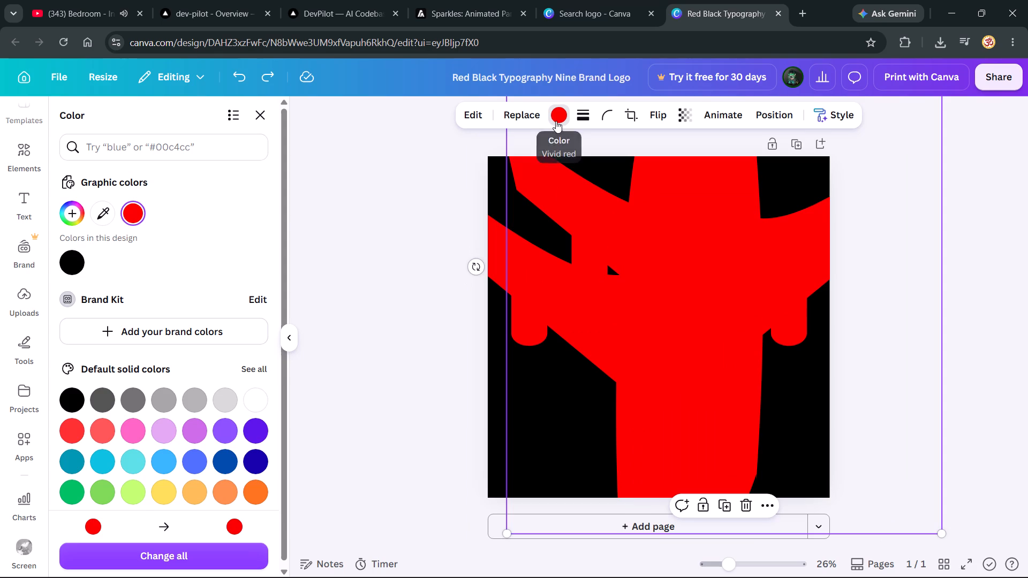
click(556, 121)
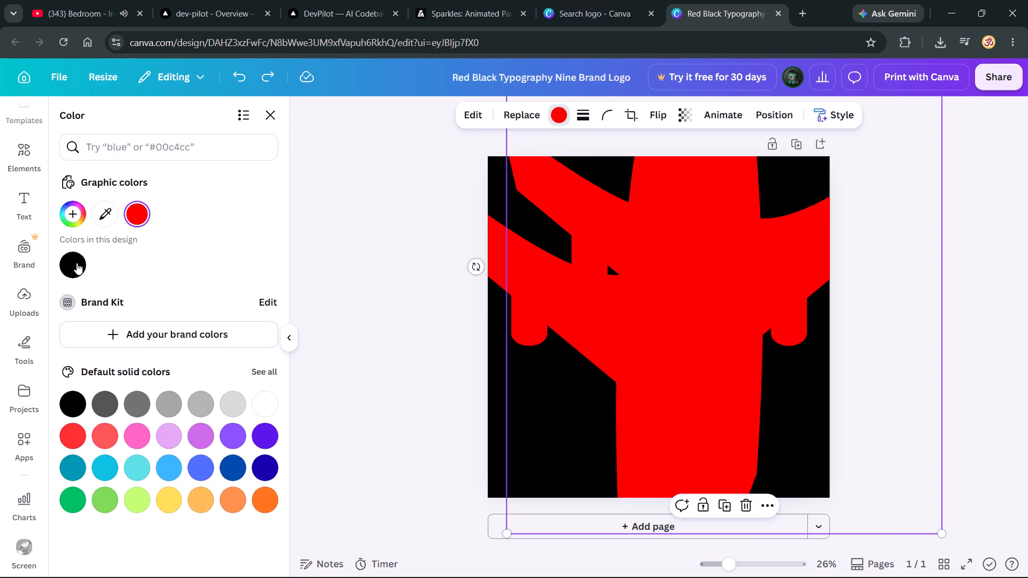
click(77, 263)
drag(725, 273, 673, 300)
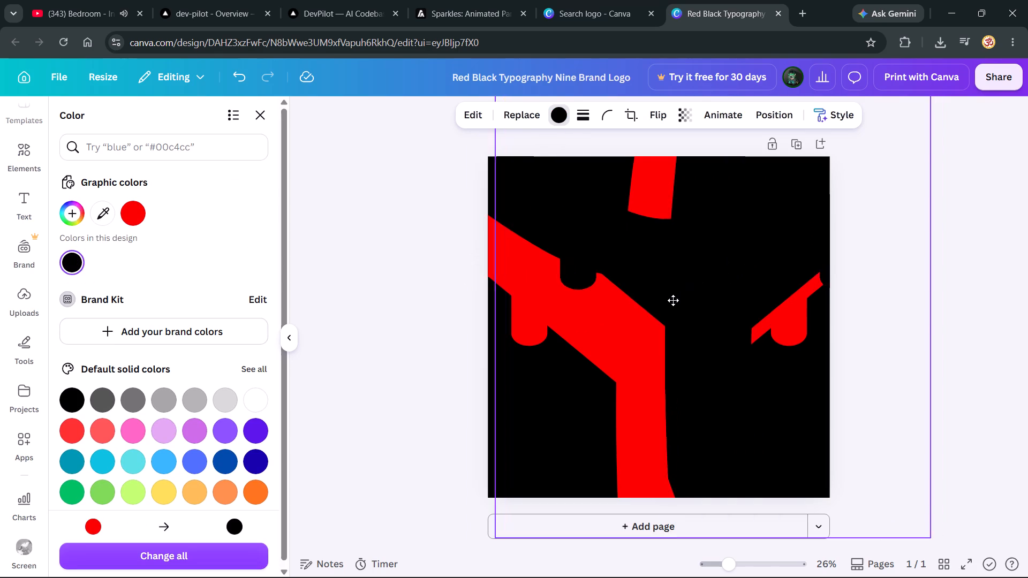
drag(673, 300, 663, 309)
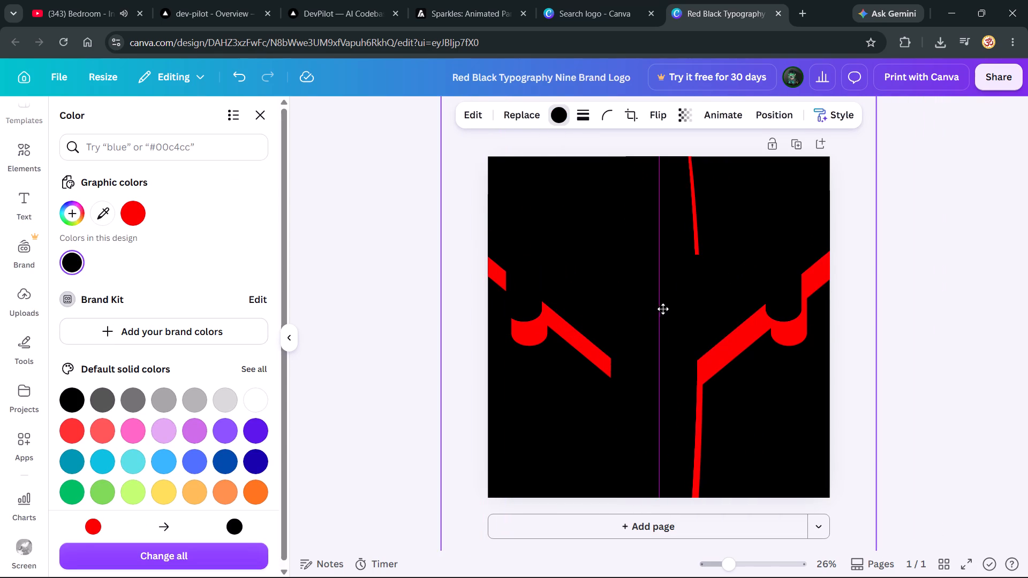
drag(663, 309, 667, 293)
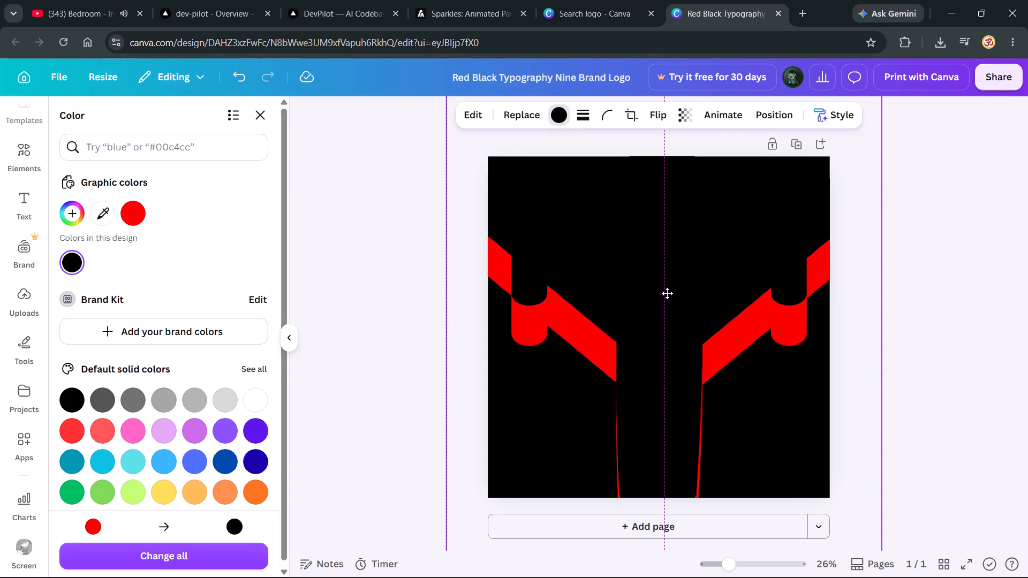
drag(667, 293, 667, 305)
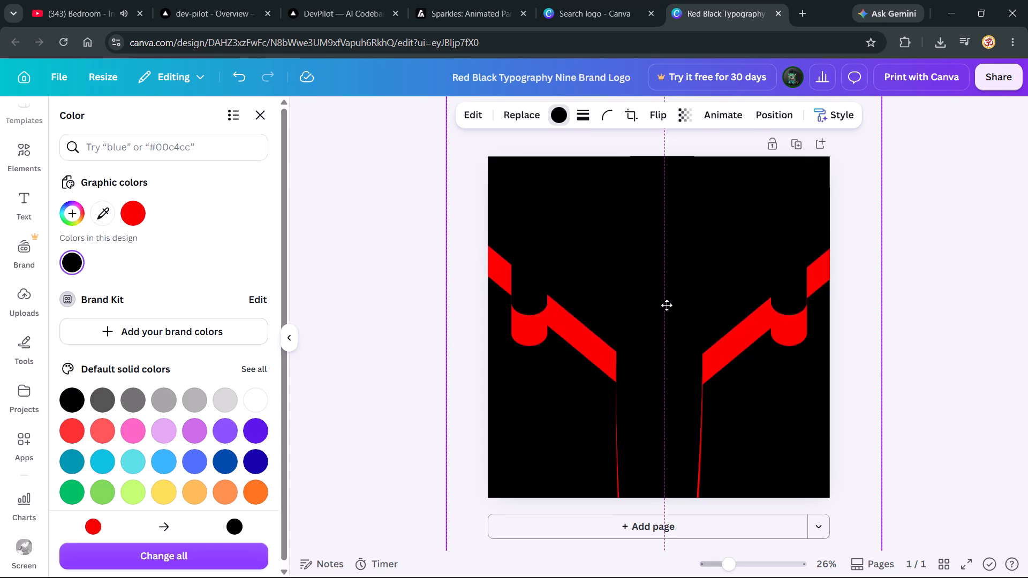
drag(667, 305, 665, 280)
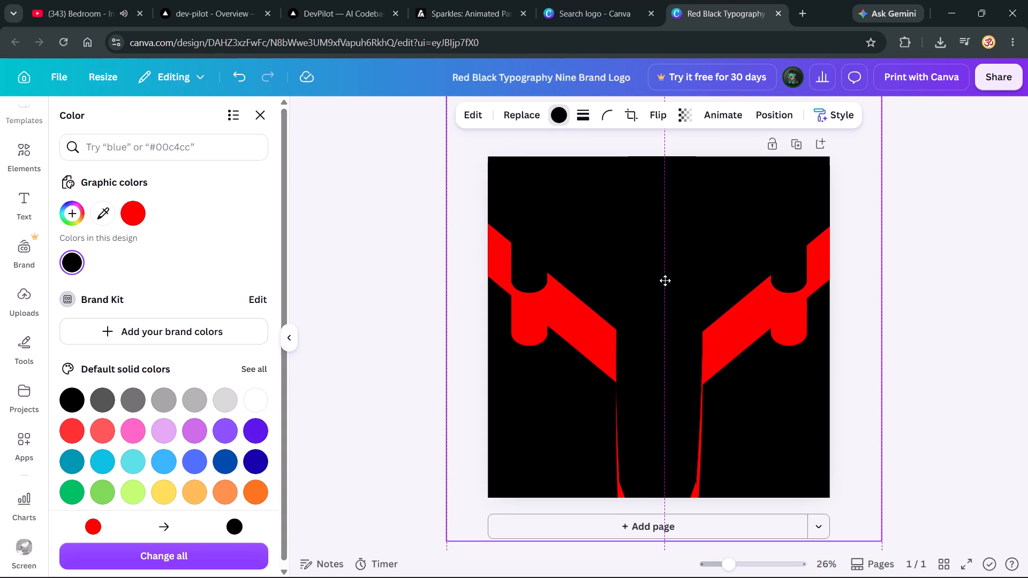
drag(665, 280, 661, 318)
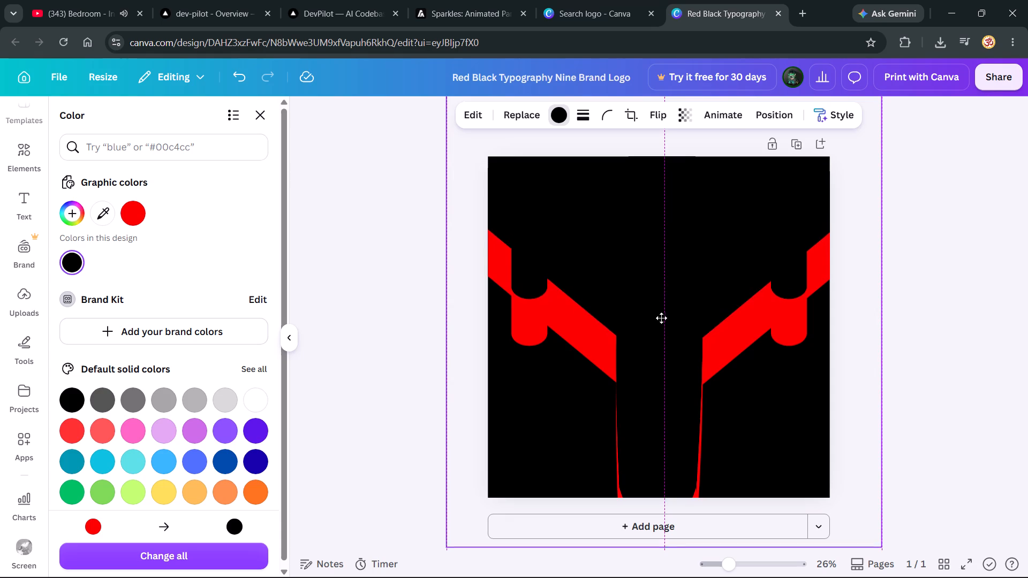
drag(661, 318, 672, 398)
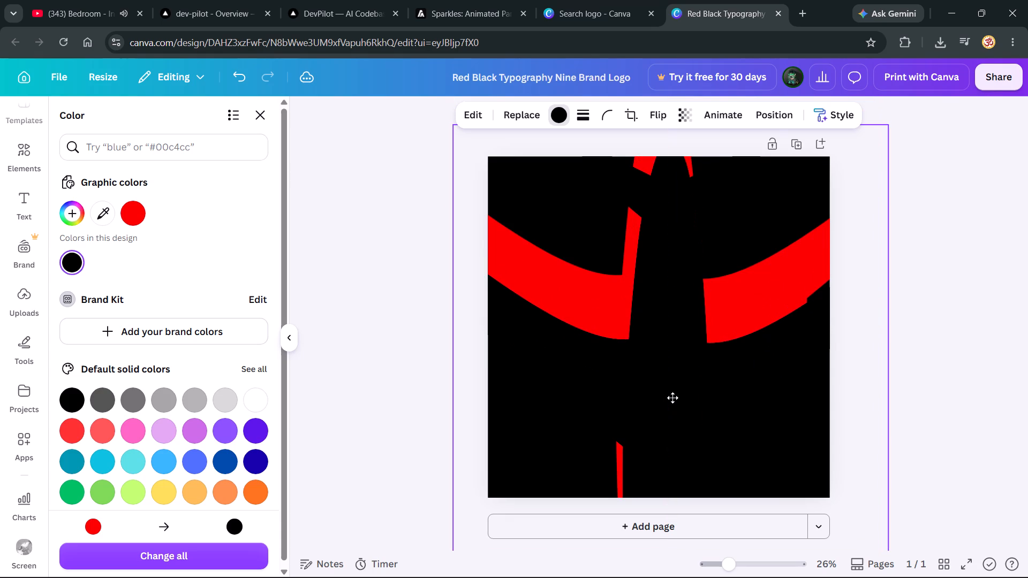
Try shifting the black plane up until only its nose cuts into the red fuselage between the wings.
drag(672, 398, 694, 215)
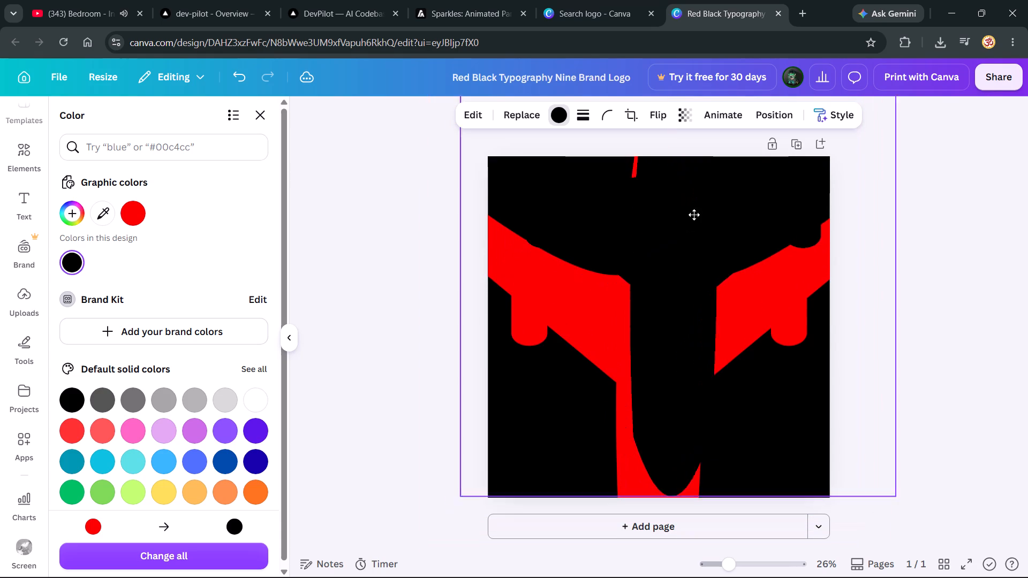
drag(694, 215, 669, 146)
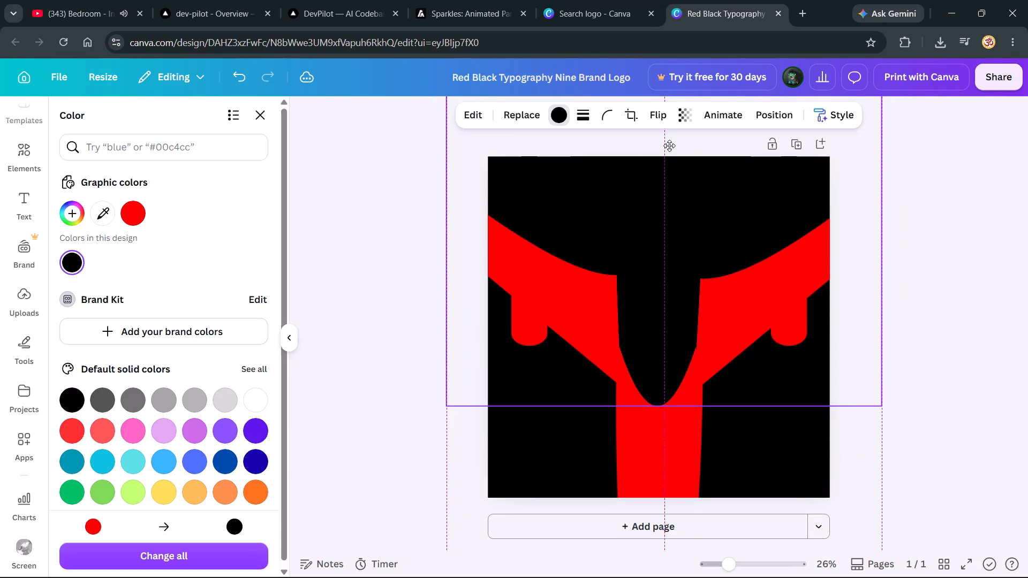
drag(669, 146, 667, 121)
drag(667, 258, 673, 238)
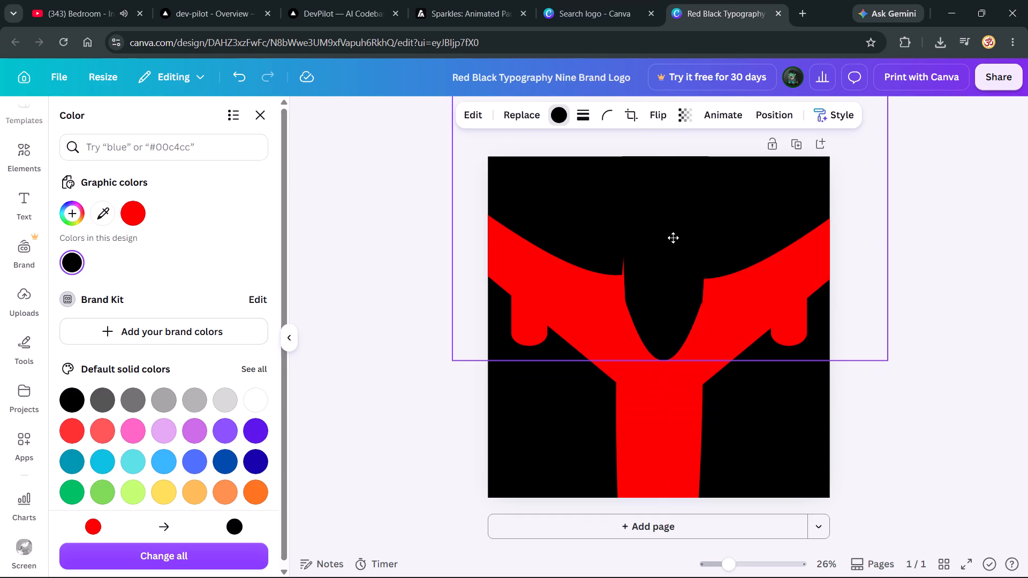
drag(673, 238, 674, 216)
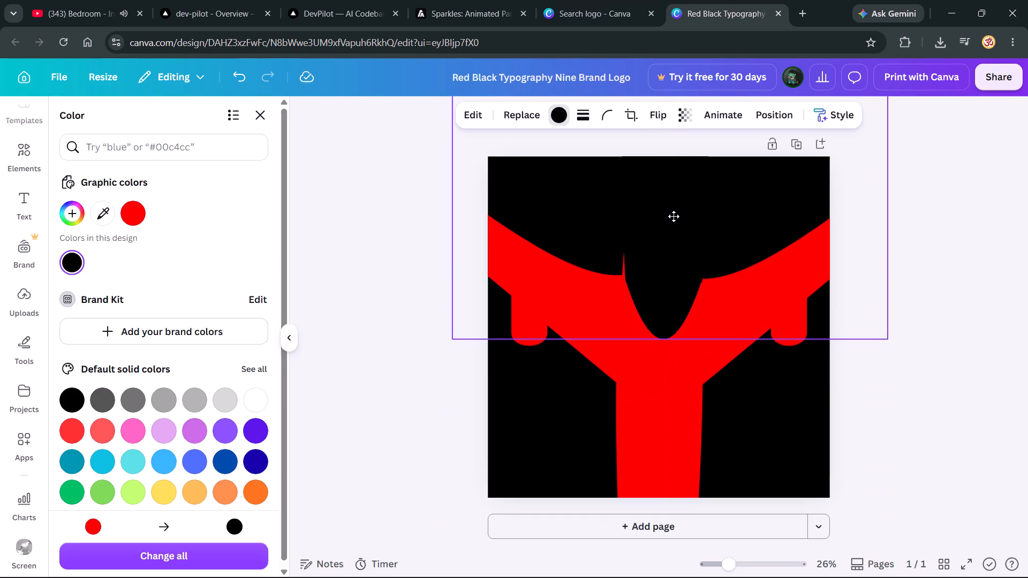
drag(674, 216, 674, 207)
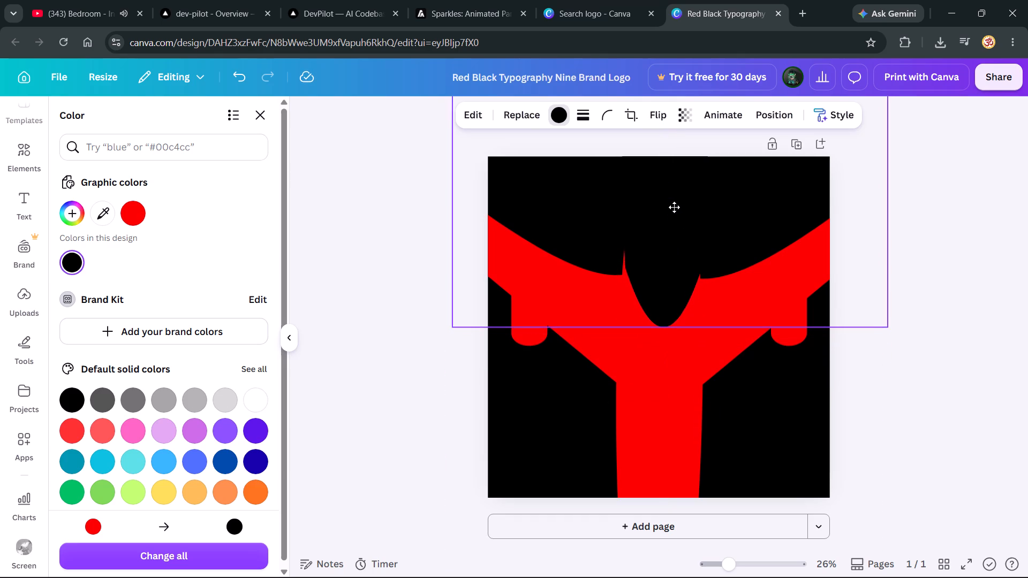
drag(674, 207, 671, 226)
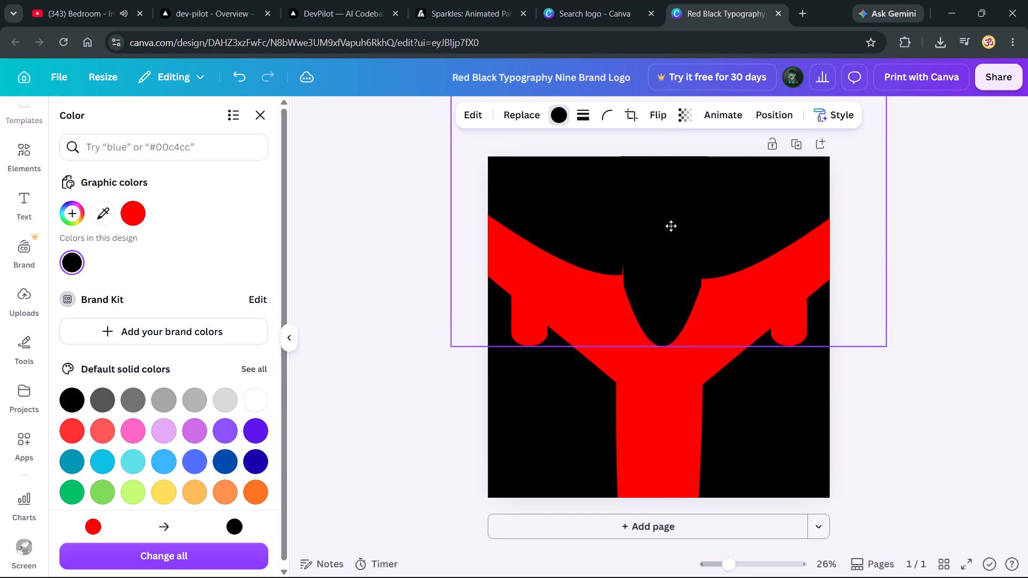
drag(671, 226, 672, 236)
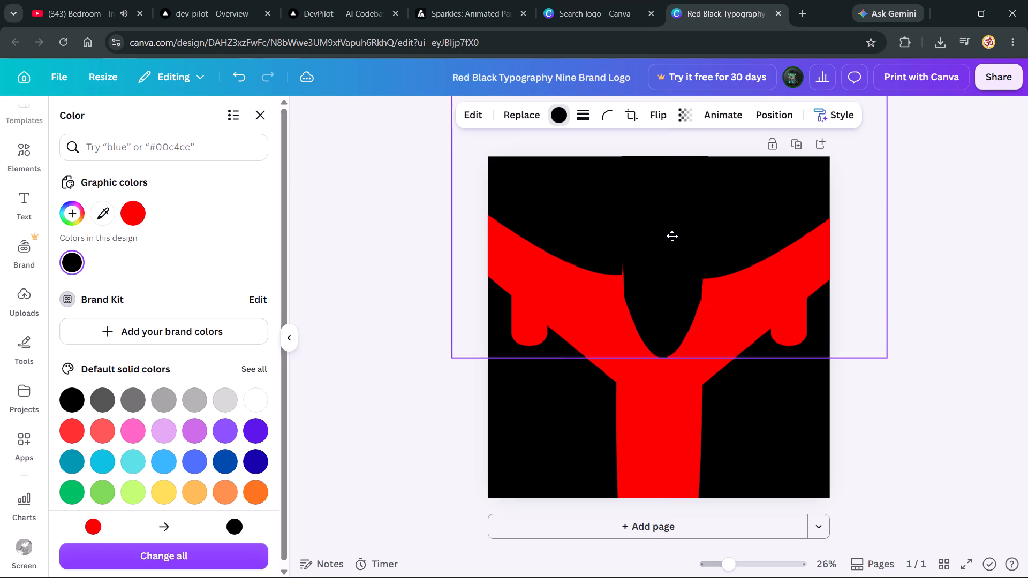
Delete the black plane copy, keeping only the red plane on the black page.
drag(672, 236, 902, 316)
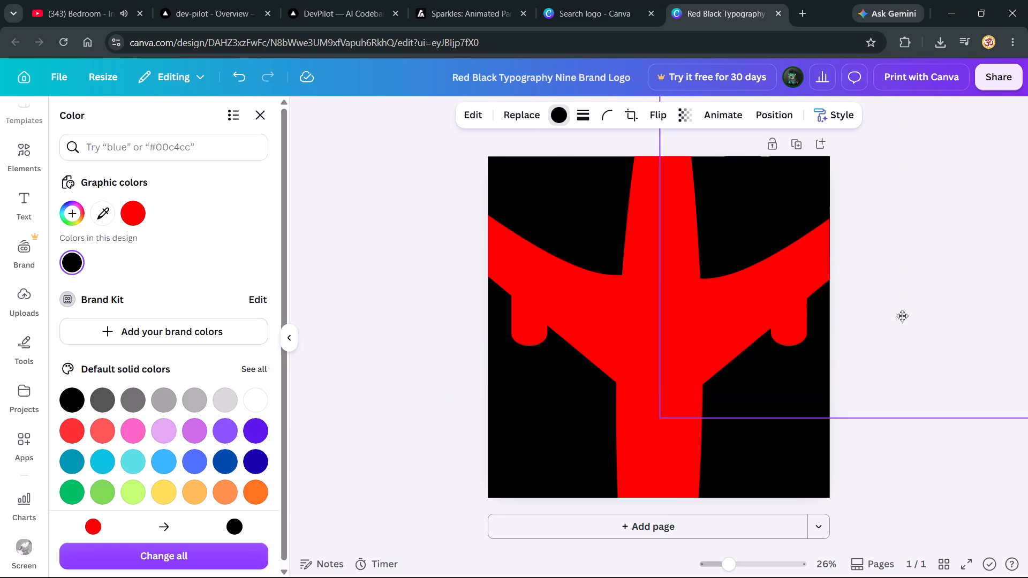
drag(902, 316, 683, 390)
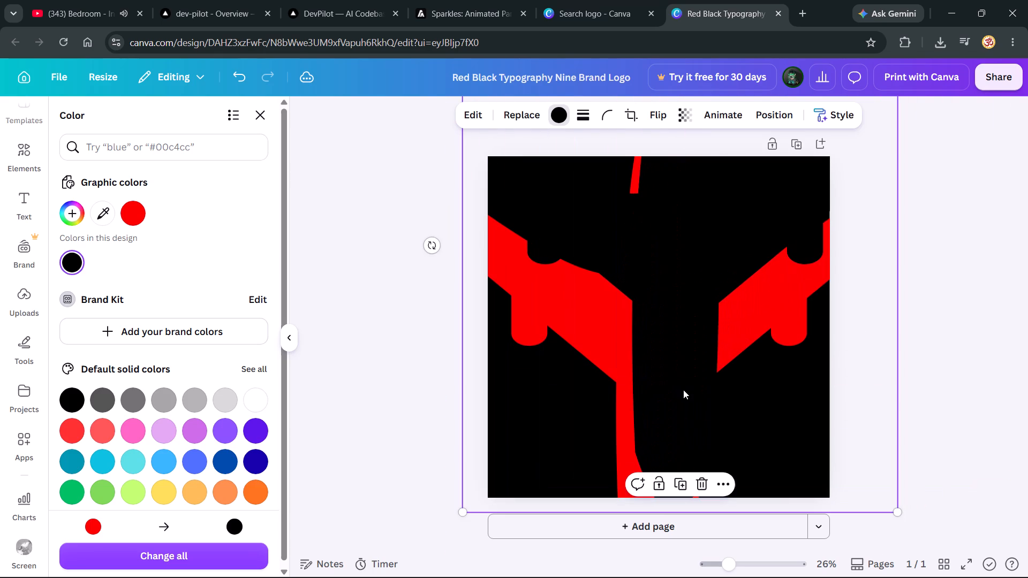
key(Delete)
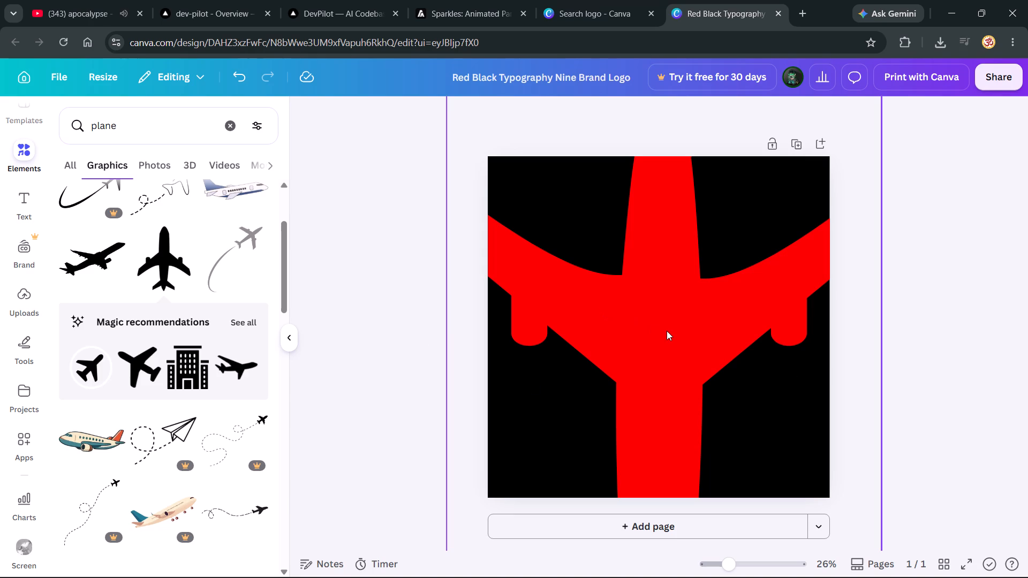
Move the red plane up the page and centre it horizontally, with both wings still running off the page edges.
drag(667, 331, 657, 287)
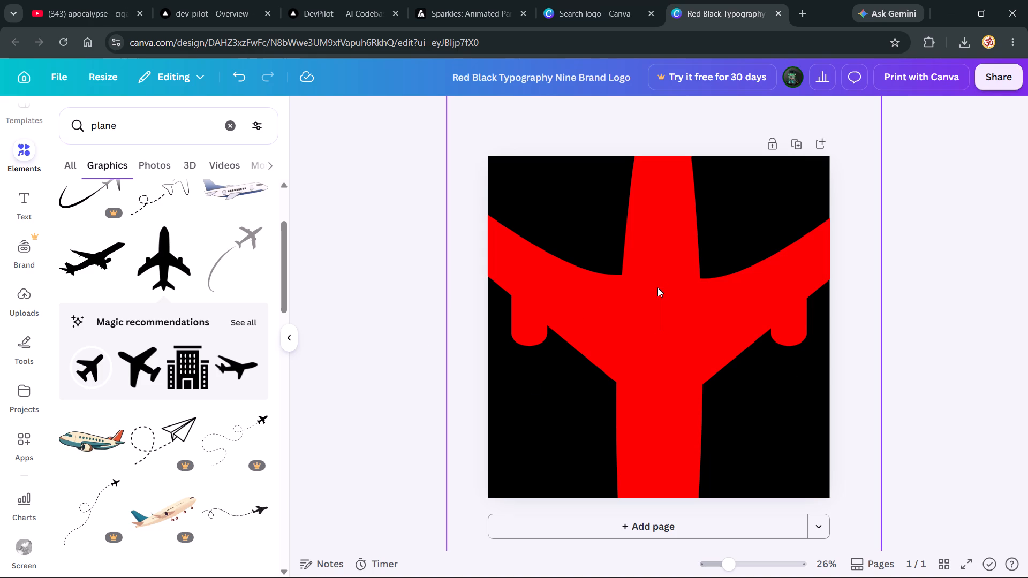
click(657, 287)
drag(657, 287, 655, 252)
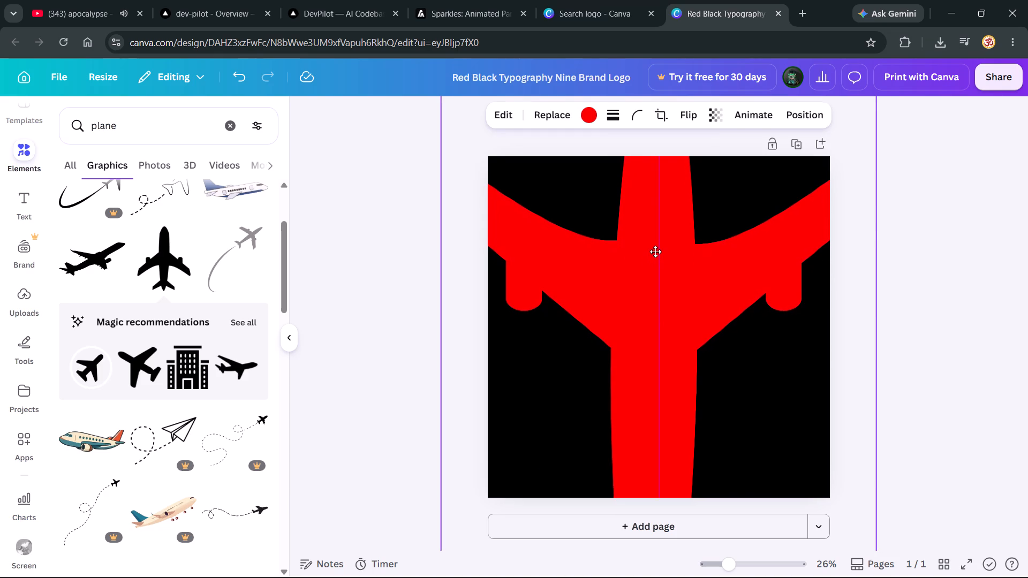
drag(655, 252, 655, 251)
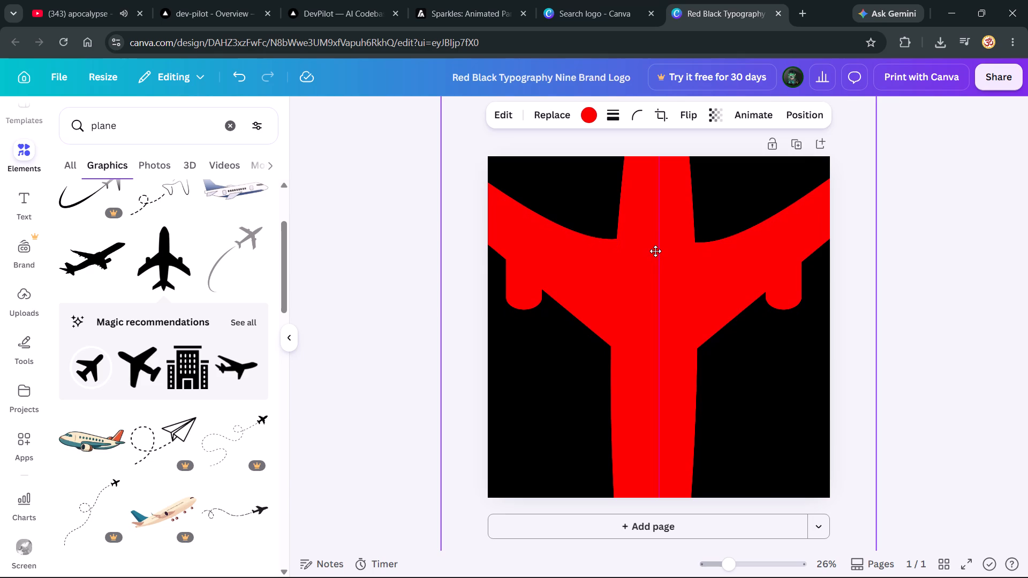
drag(655, 251, 655, 252)
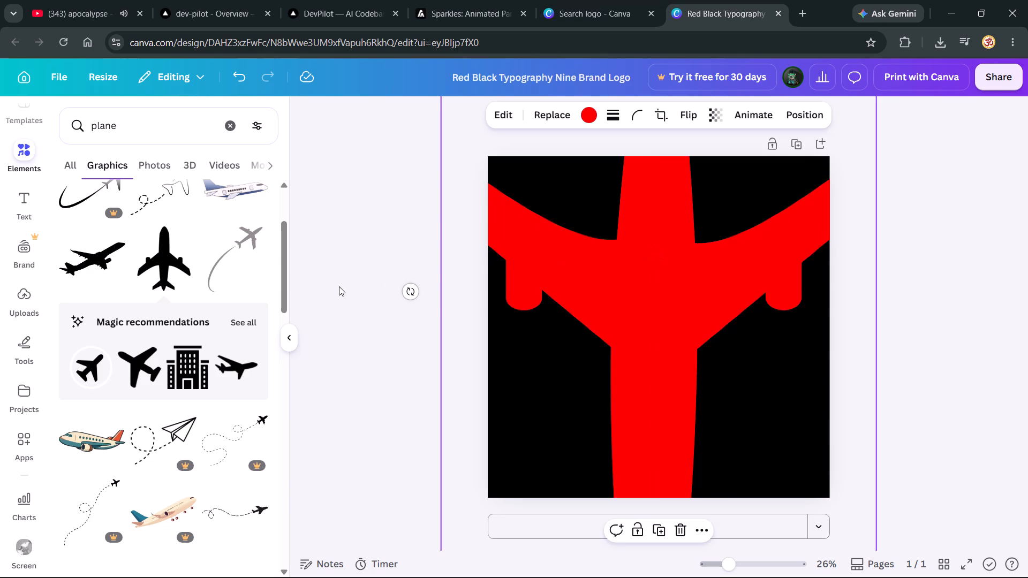
click(339, 286)
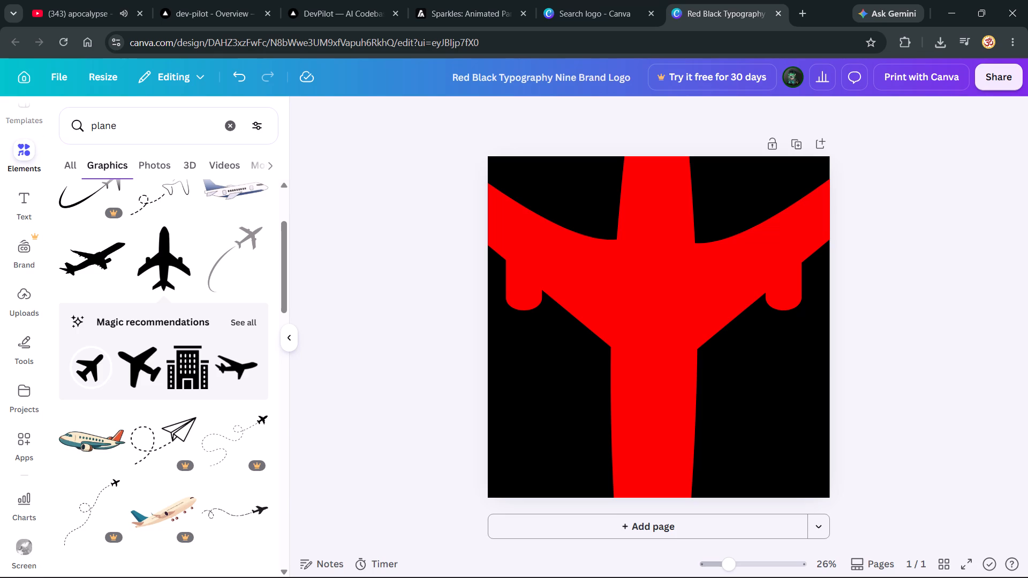
Add a right-angled triangle from the basic shapes to the page and colour it vivid red.
click(234, 126)
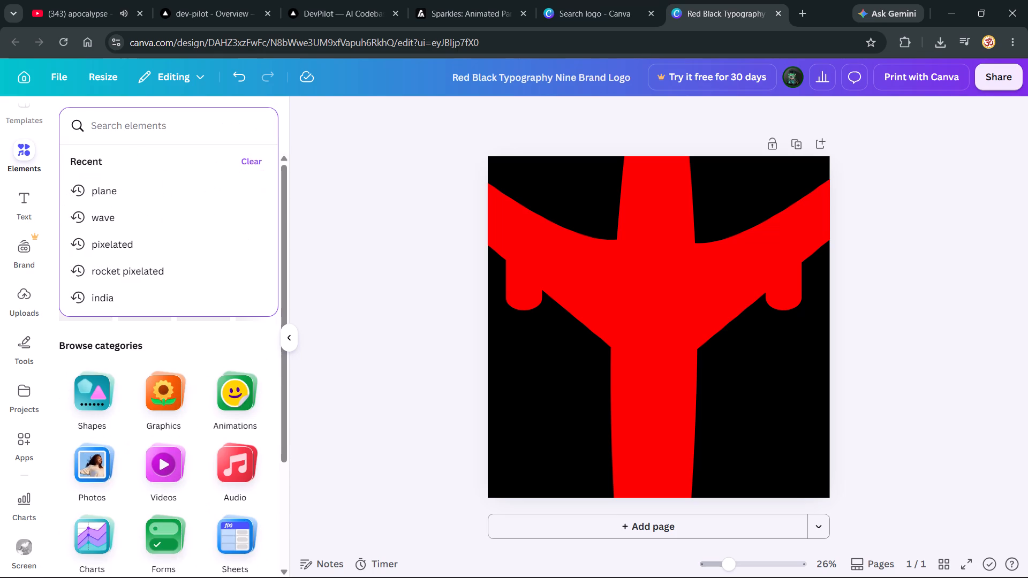
click(88, 401)
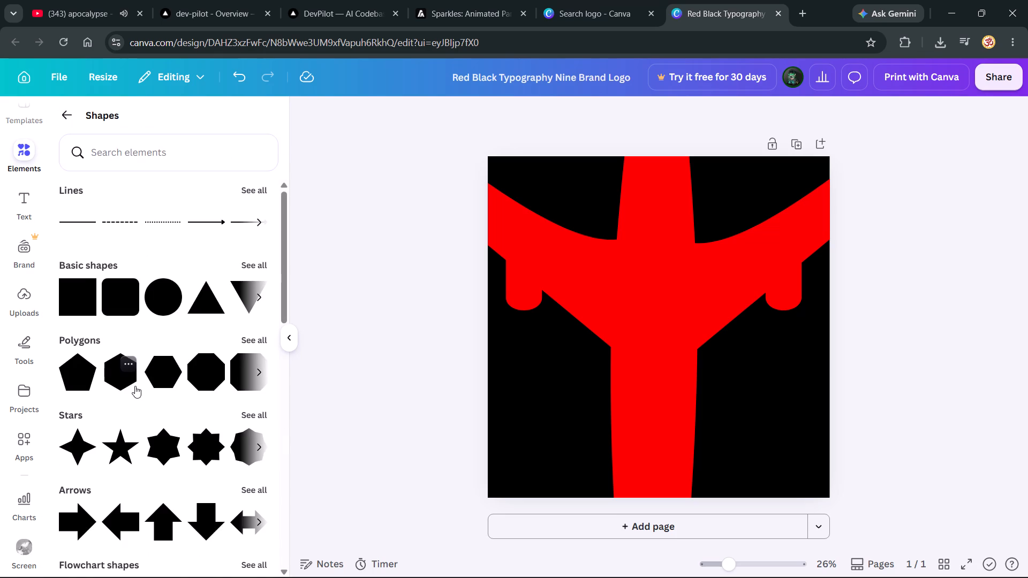
scroll(135, 386, down, 1)
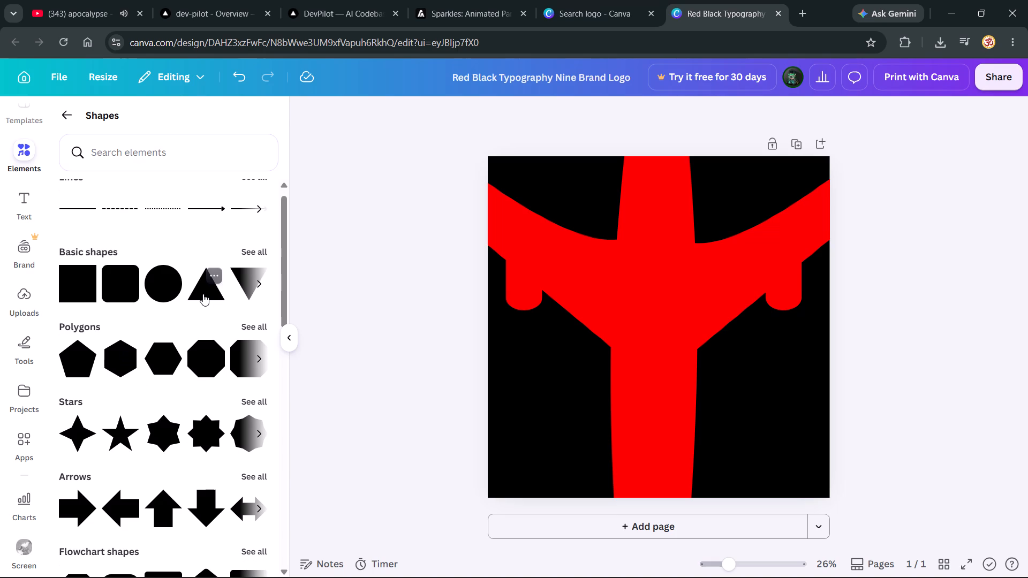
scroll(203, 294, left, 7)
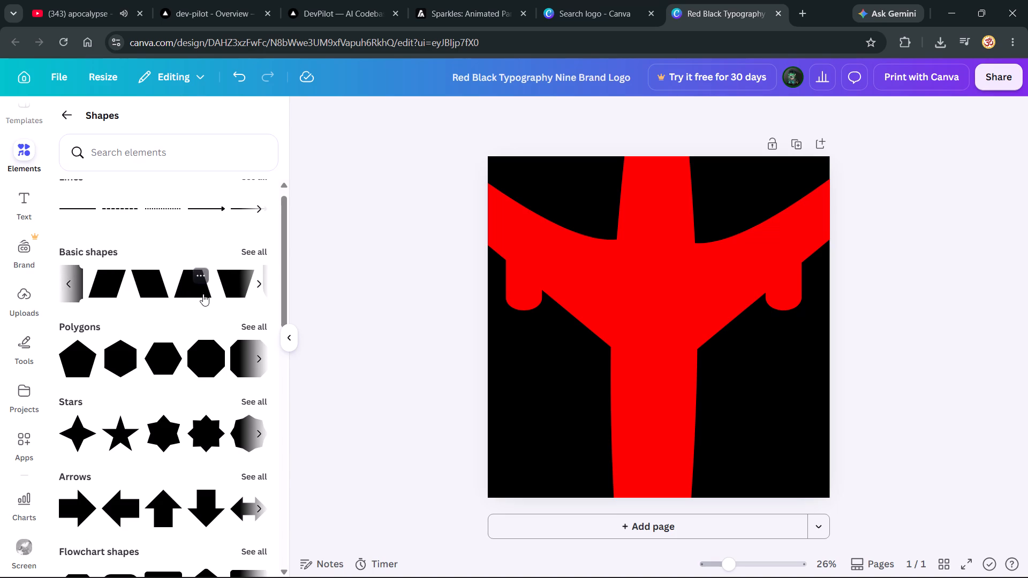
scroll(203, 294, left, 1)
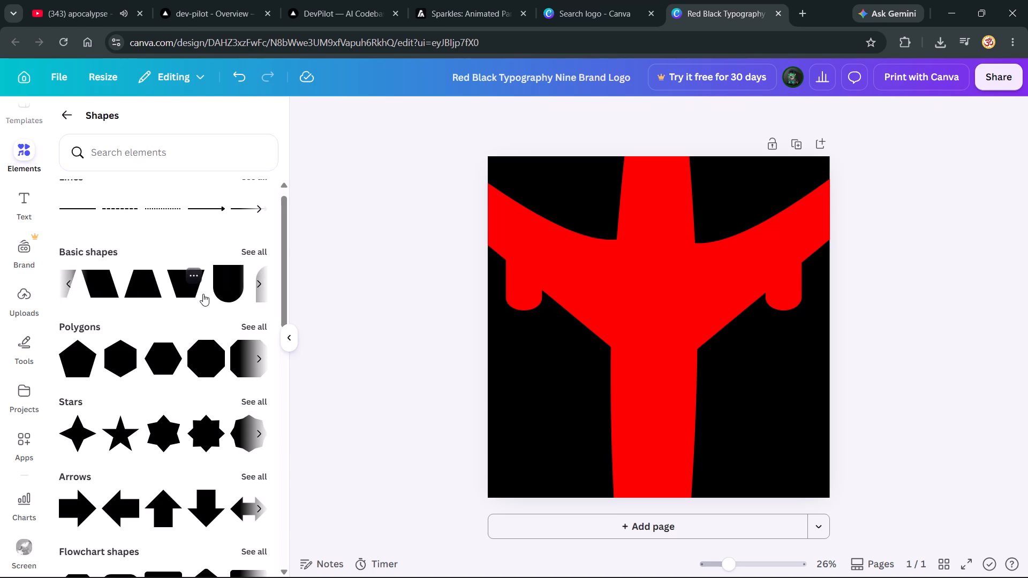
scroll(203, 294, left, 2)
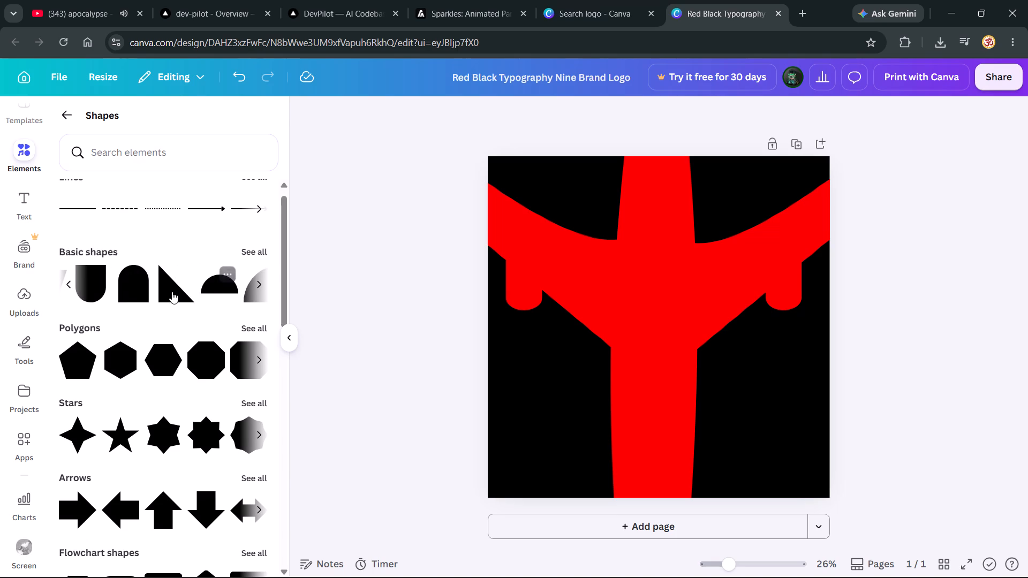
click(165, 291)
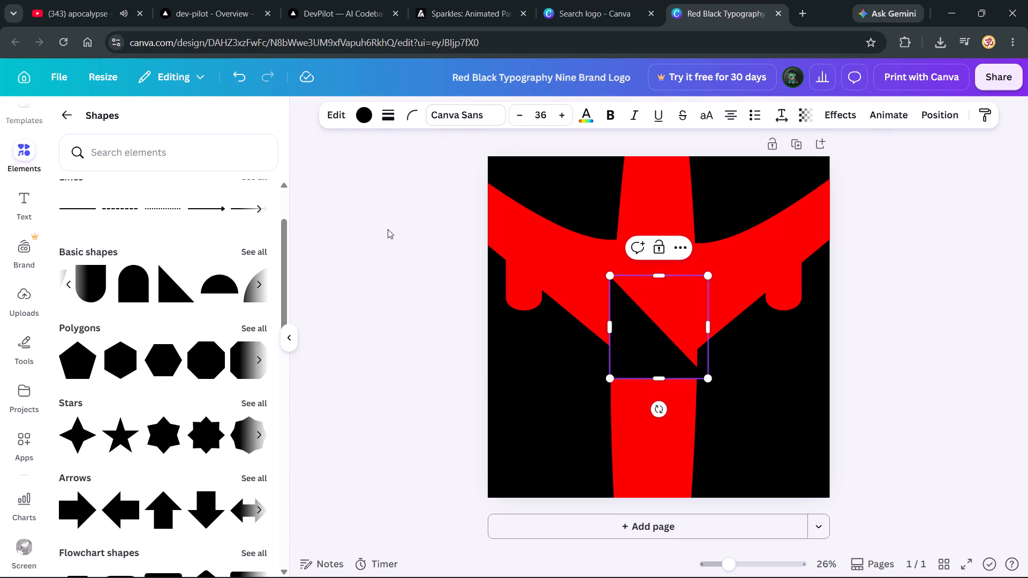
click(362, 118)
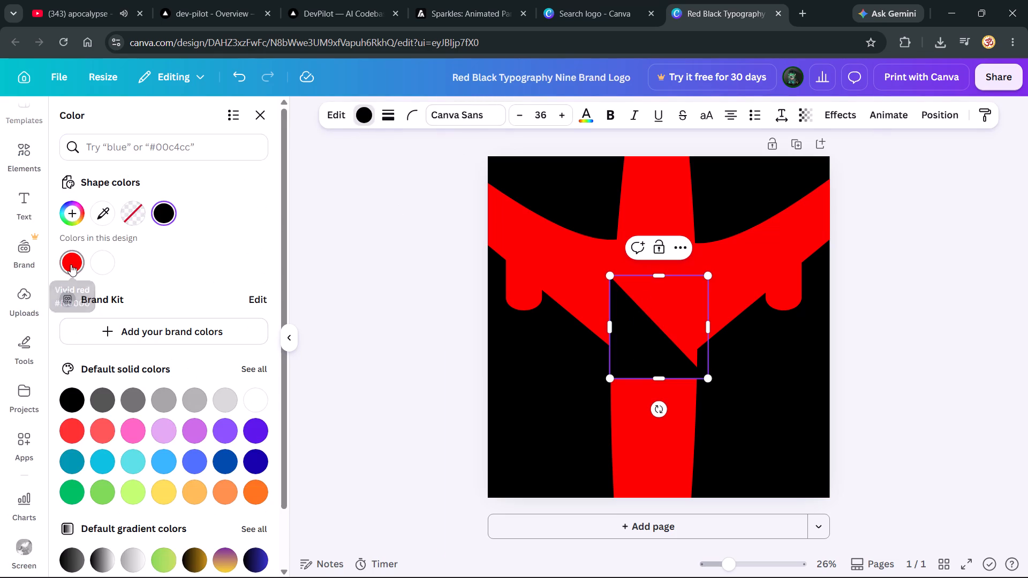
click(71, 264)
Shrink the red triangle slightly and move it over the left wing and its engine.
drag(608, 277, 570, 327)
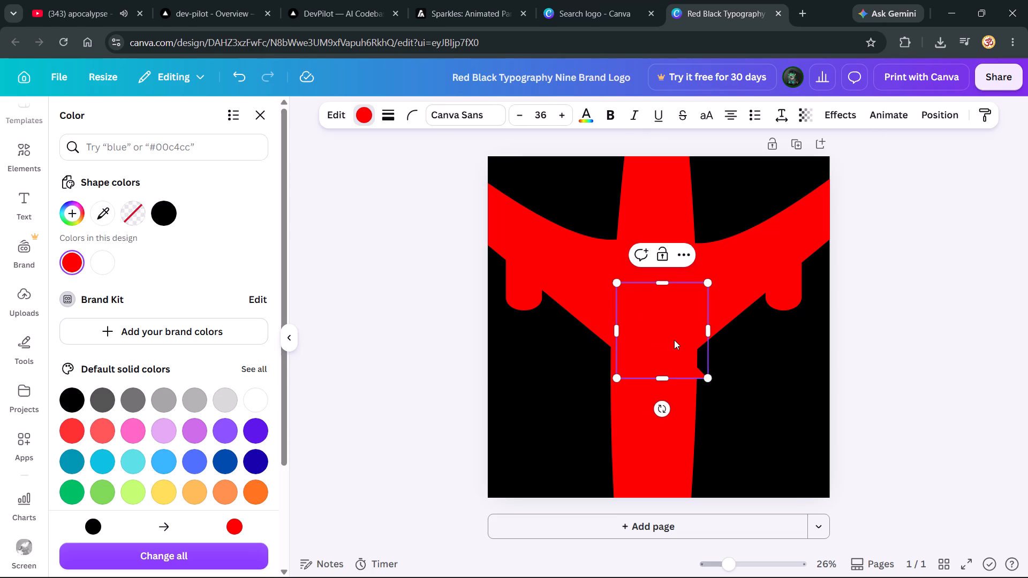
drag(674, 340, 564, 282)
click(415, 337)
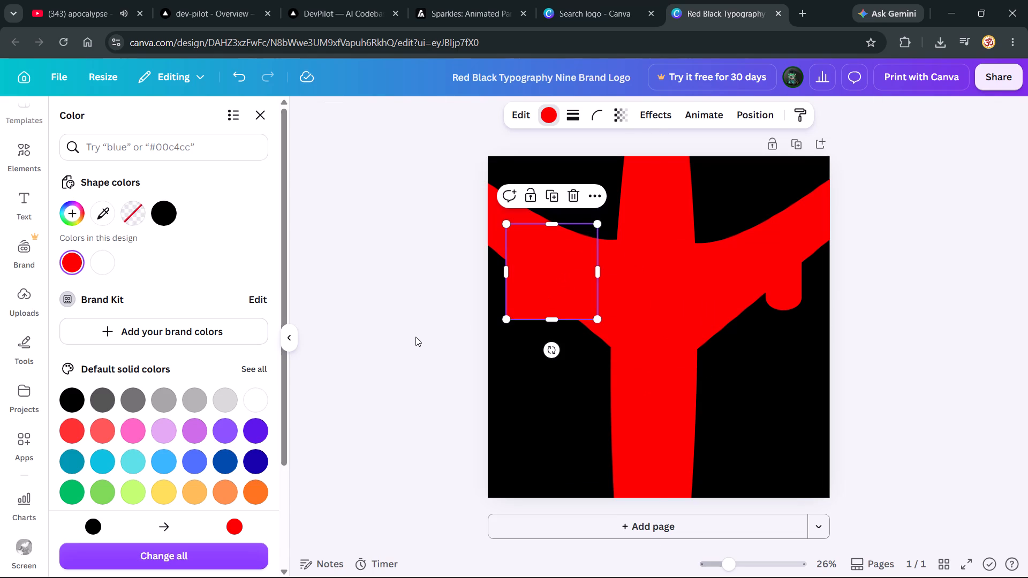
click(896, 295)
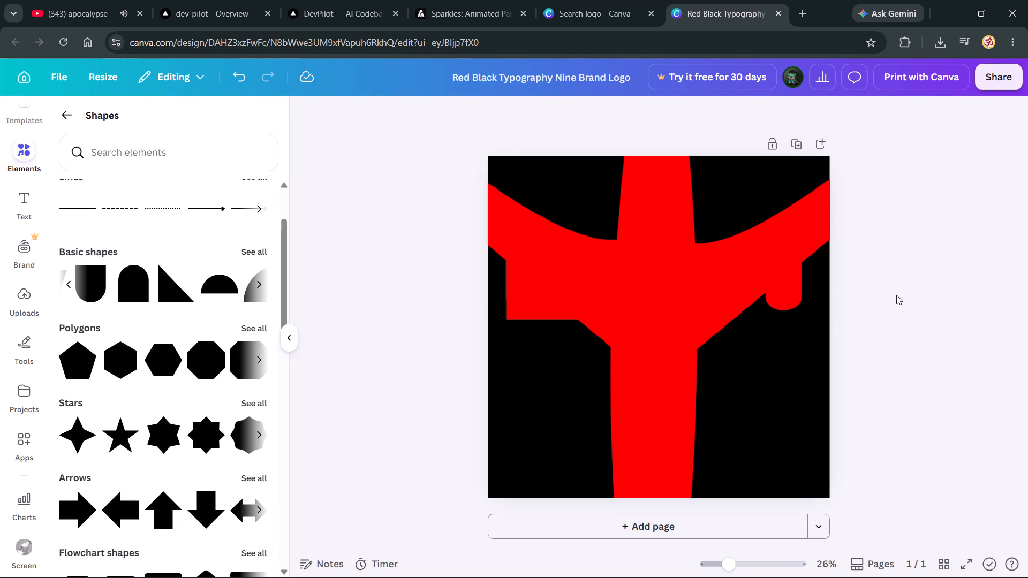
click(517, 292)
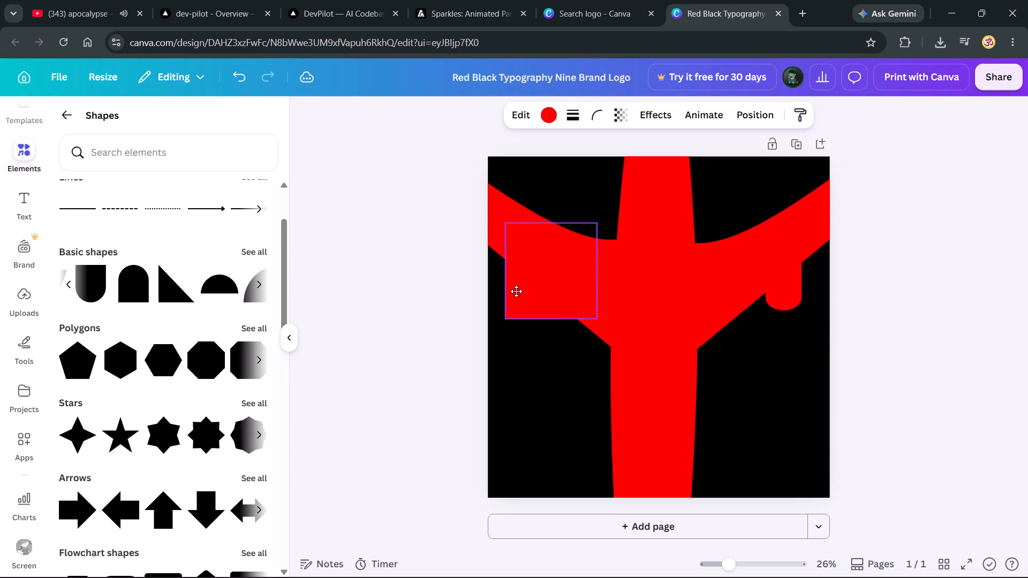
click(415, 299)
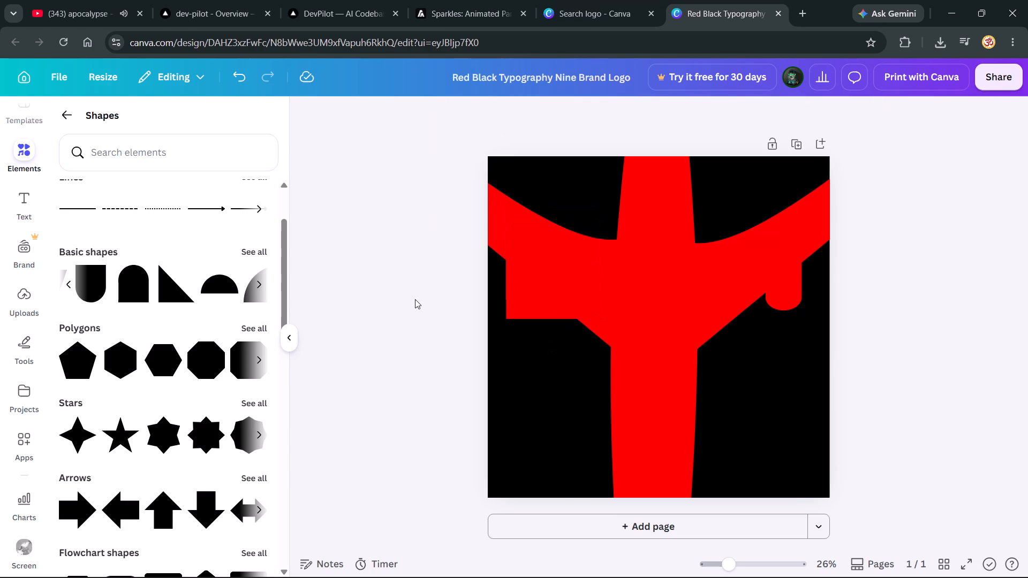
Tilt the triangle slightly counter-clockwise and position it below the left engine, leaving a narrow black eye-shaped gap under the wing.
drag(534, 290, 555, 305)
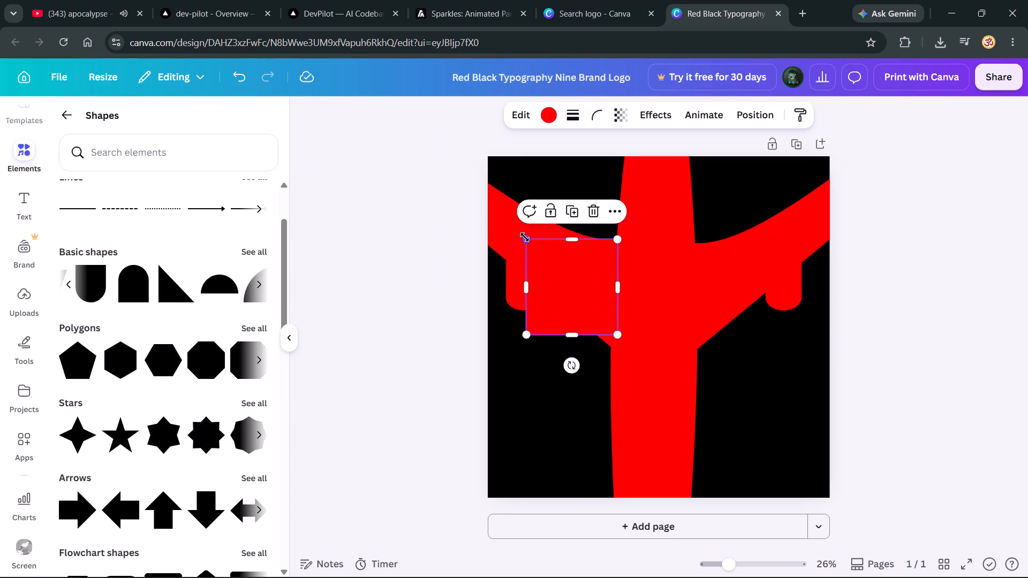
drag(574, 368, 600, 365)
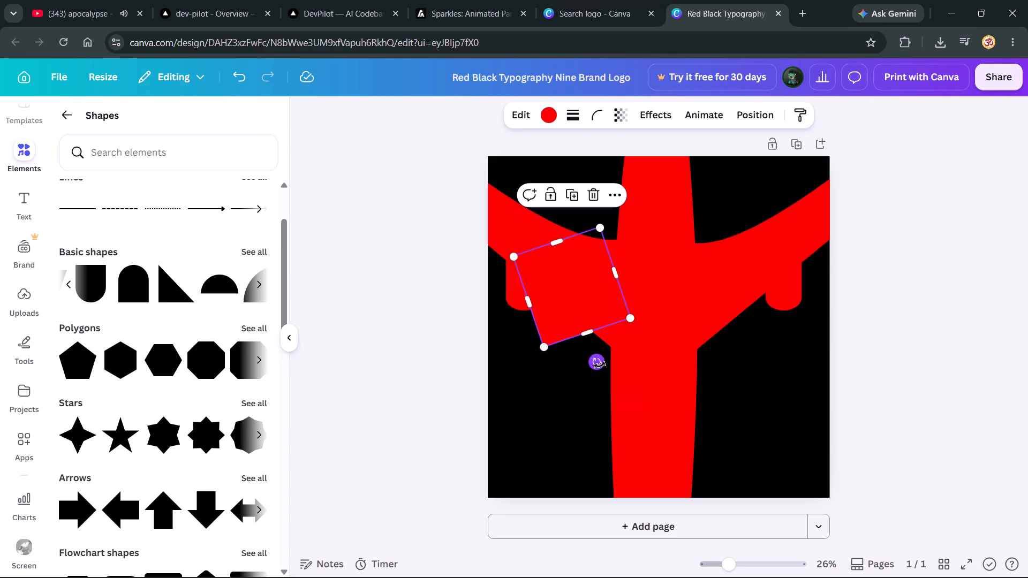
drag(579, 301, 579, 328)
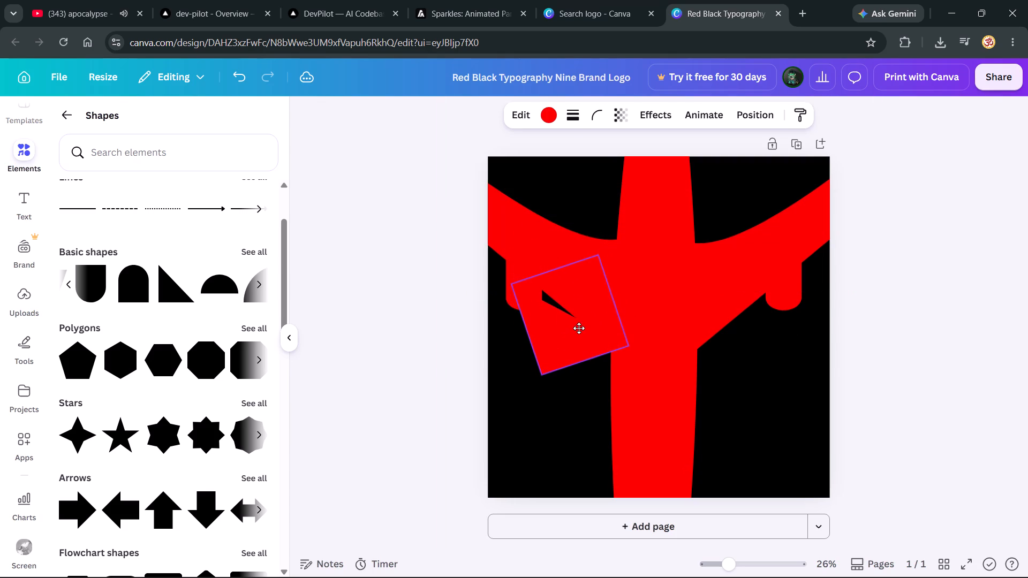
drag(579, 328, 572, 339)
click(432, 332)
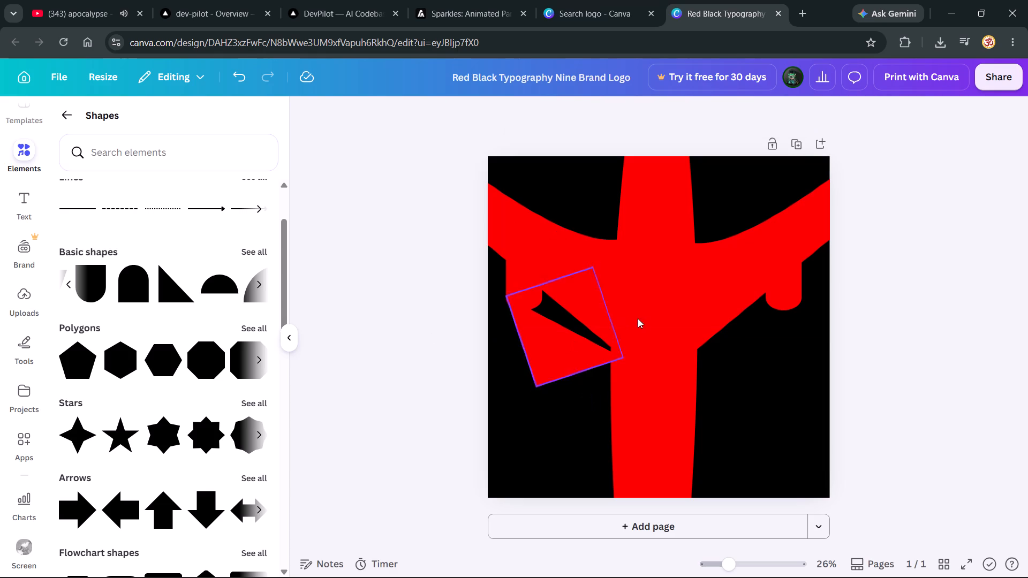
drag(558, 346, 557, 351)
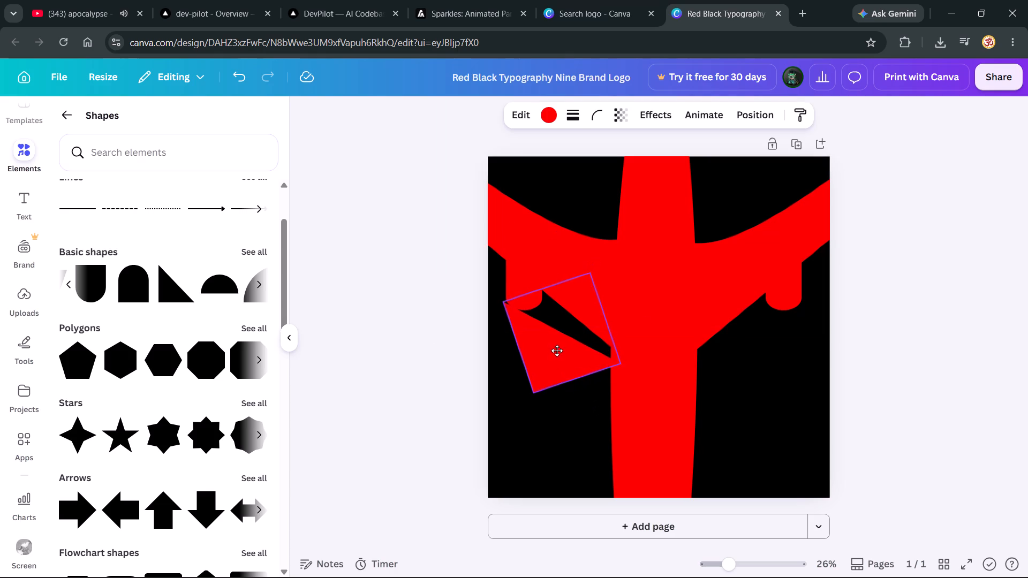
drag(557, 351, 558, 351)
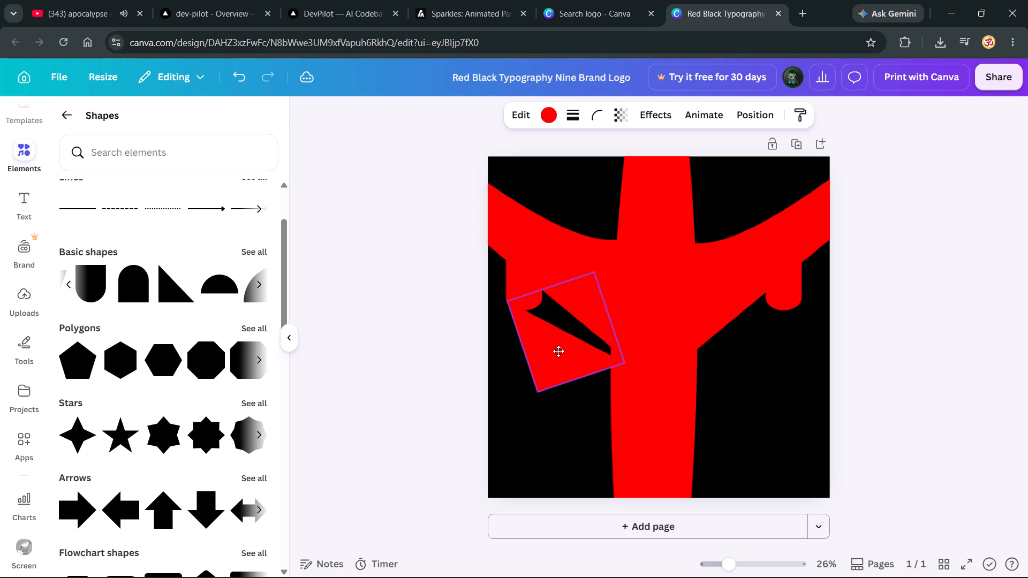
drag(558, 351, 558, 352)
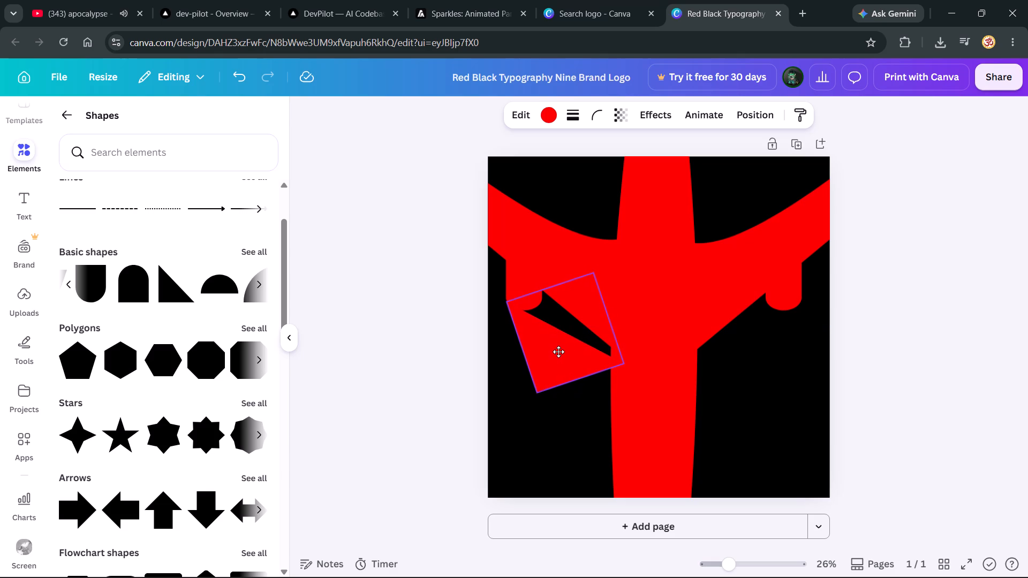
drag(558, 352, 559, 351)
click(462, 351)
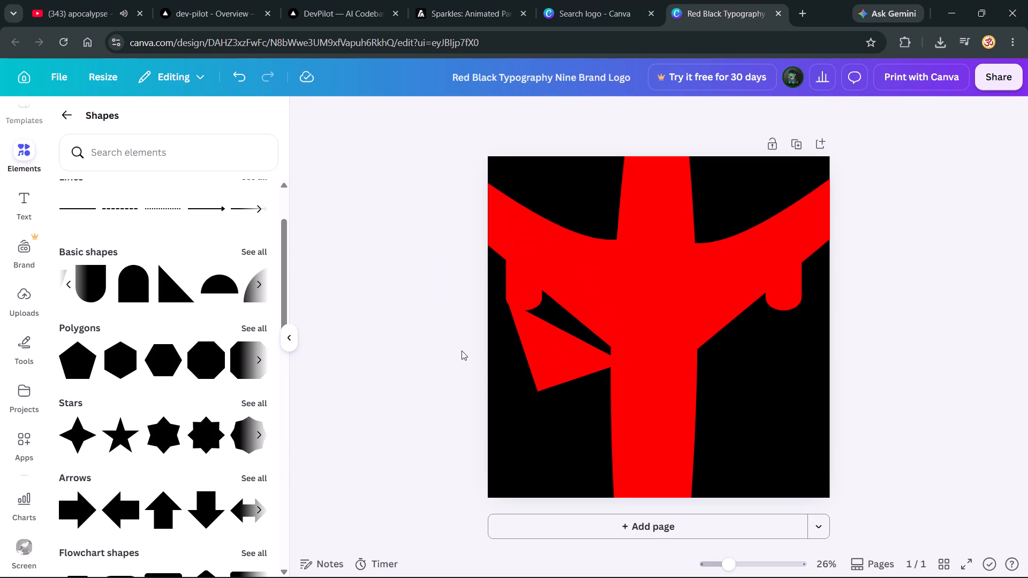
Duplicate the tilted red triangle and place the copy below the right wing, level with the original.
click(556, 355)
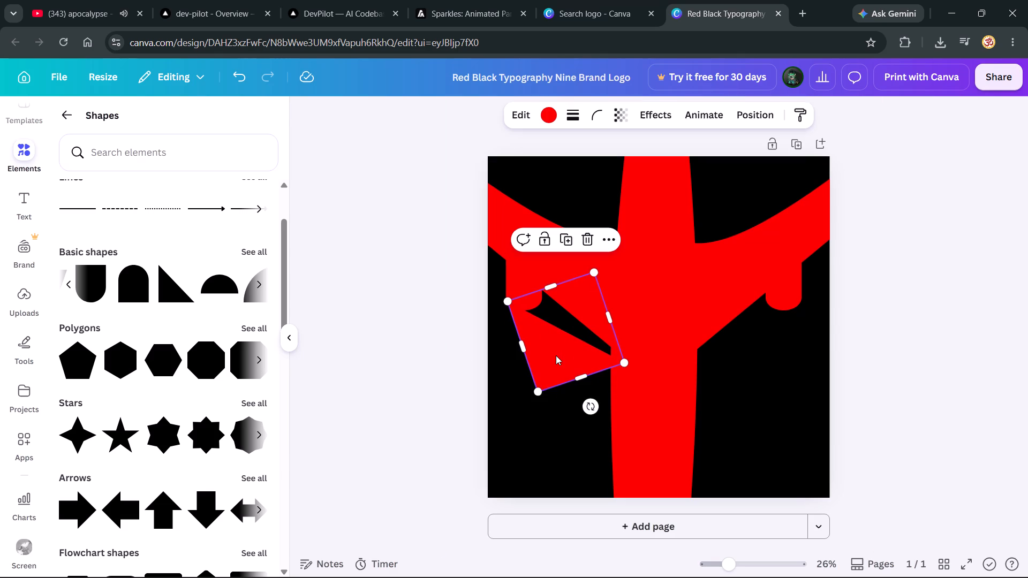
key(ctrl+c)
key(ctrl+v)
drag(556, 355, 691, 354)
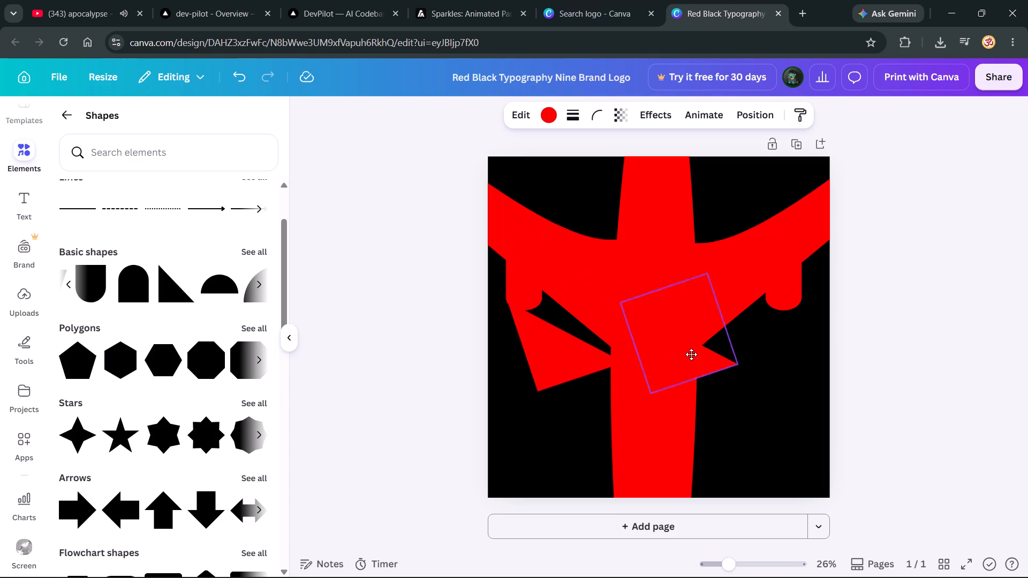
drag(691, 354, 749, 355)
Fine-tune the rotation of the original triangle below the left wing.
click(559, 361)
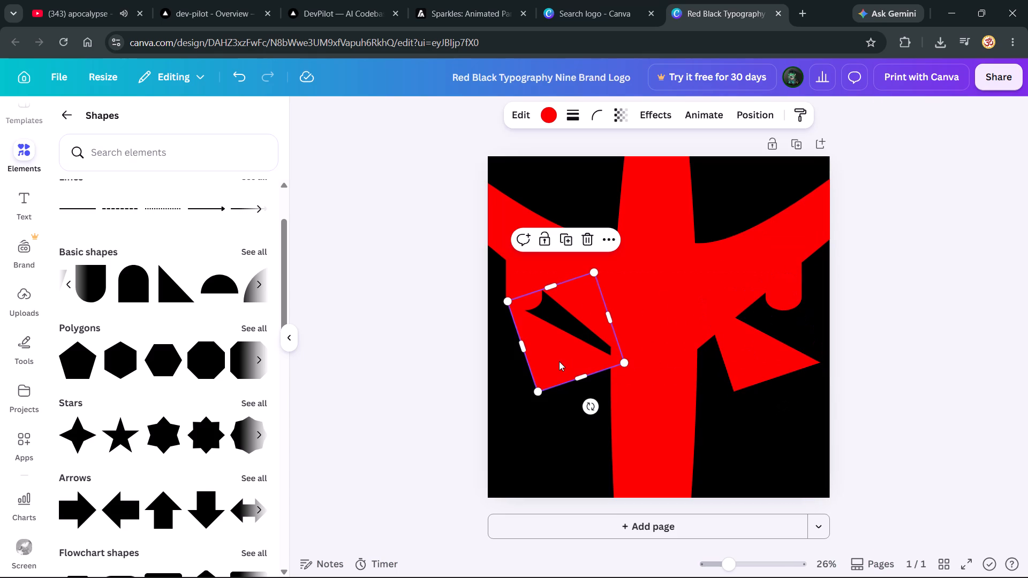
drag(591, 406, 593, 406)
drag(593, 406, 593, 413)
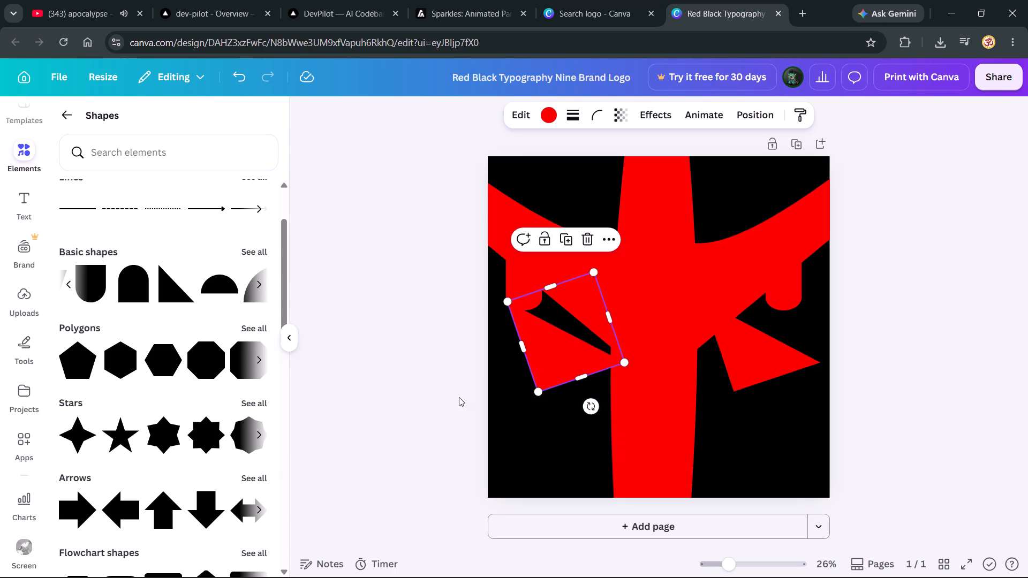
click(459, 397)
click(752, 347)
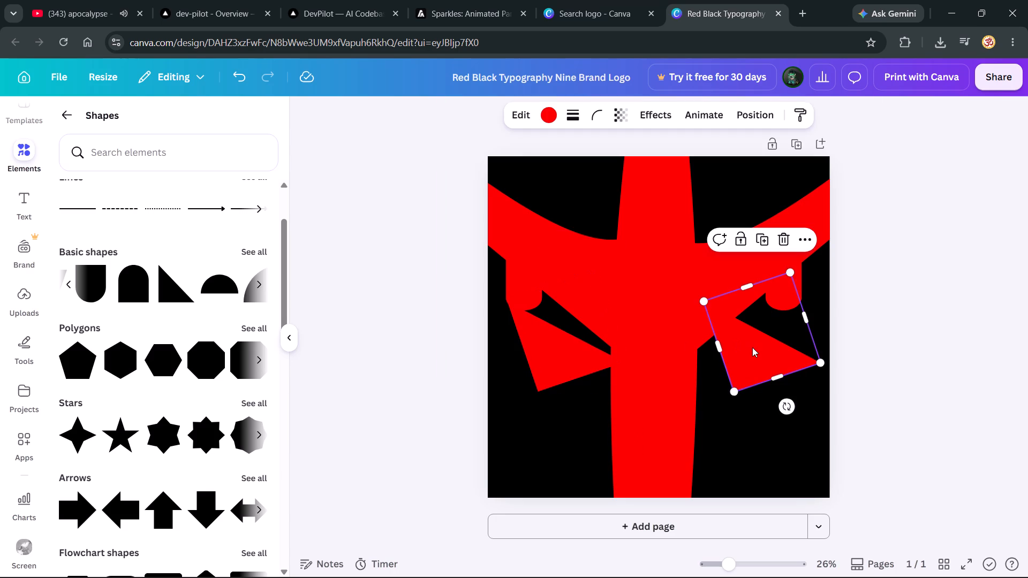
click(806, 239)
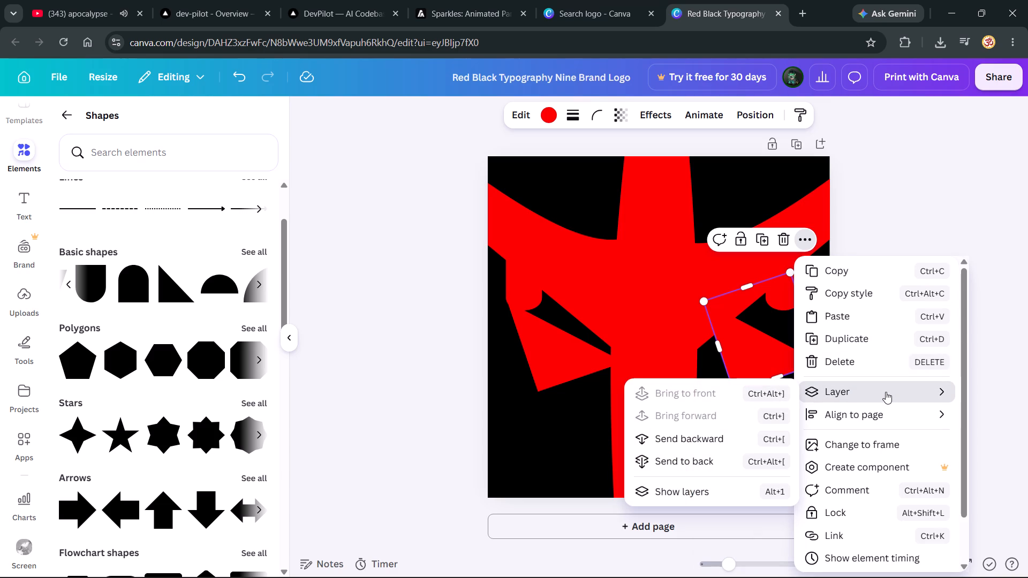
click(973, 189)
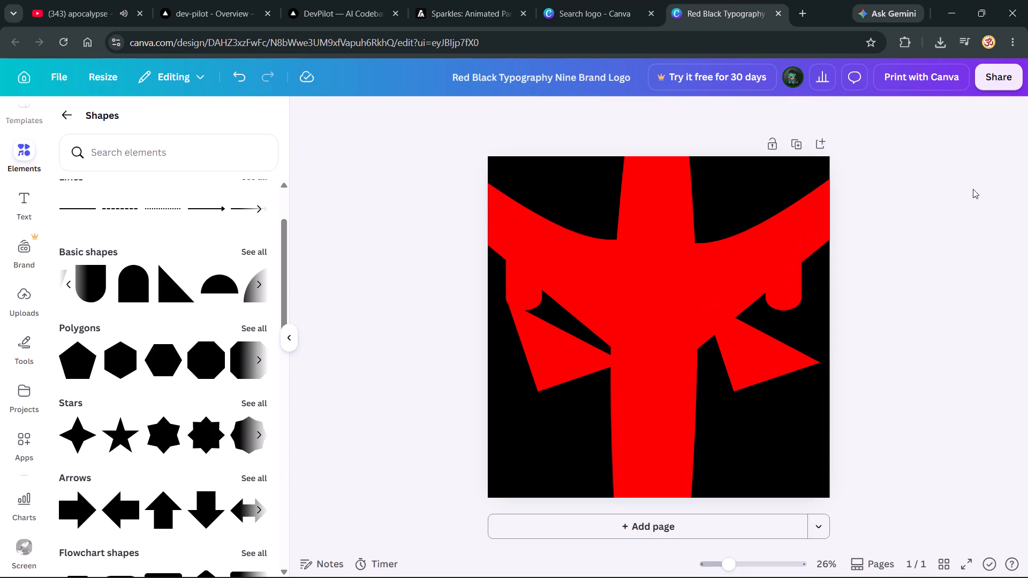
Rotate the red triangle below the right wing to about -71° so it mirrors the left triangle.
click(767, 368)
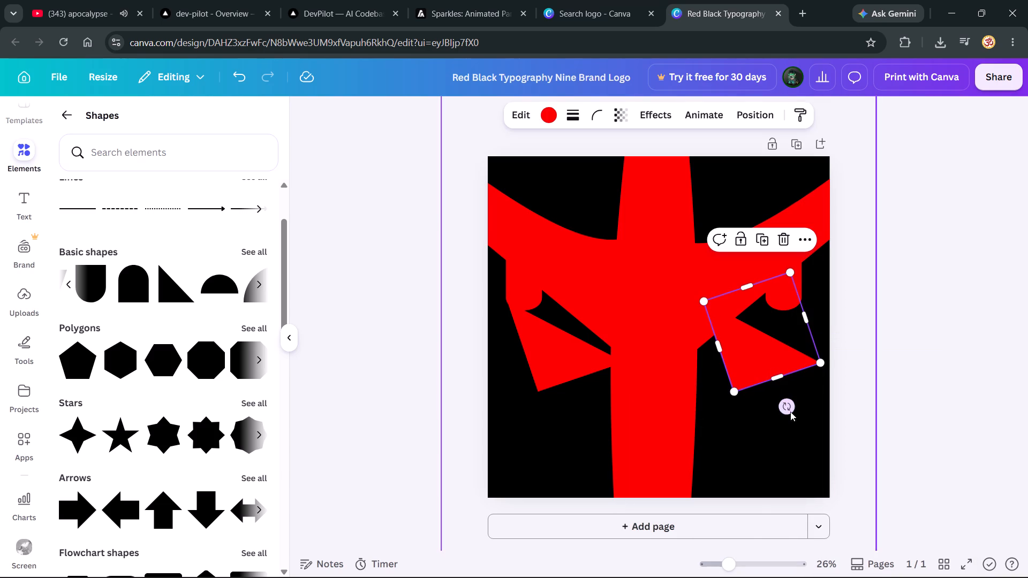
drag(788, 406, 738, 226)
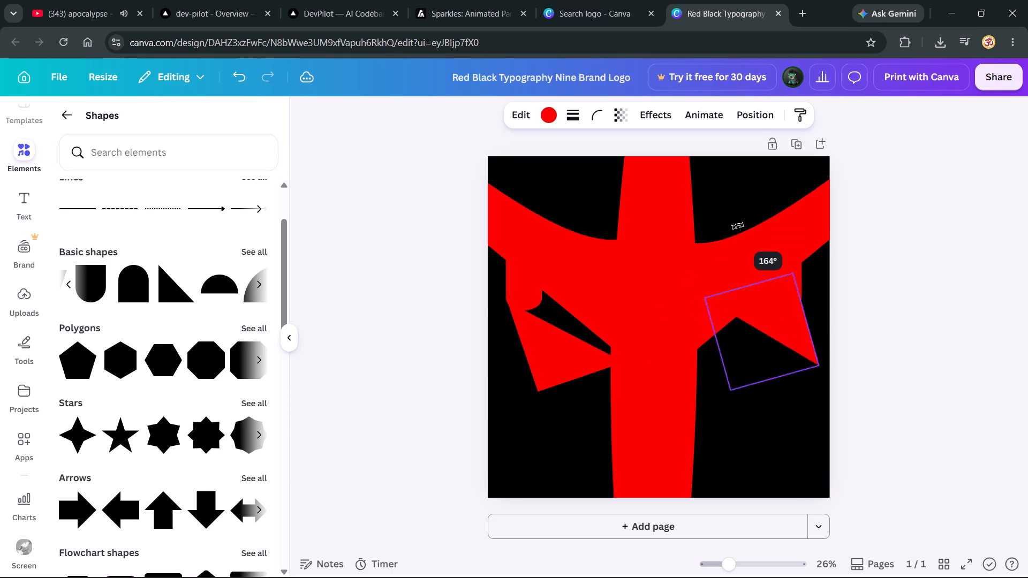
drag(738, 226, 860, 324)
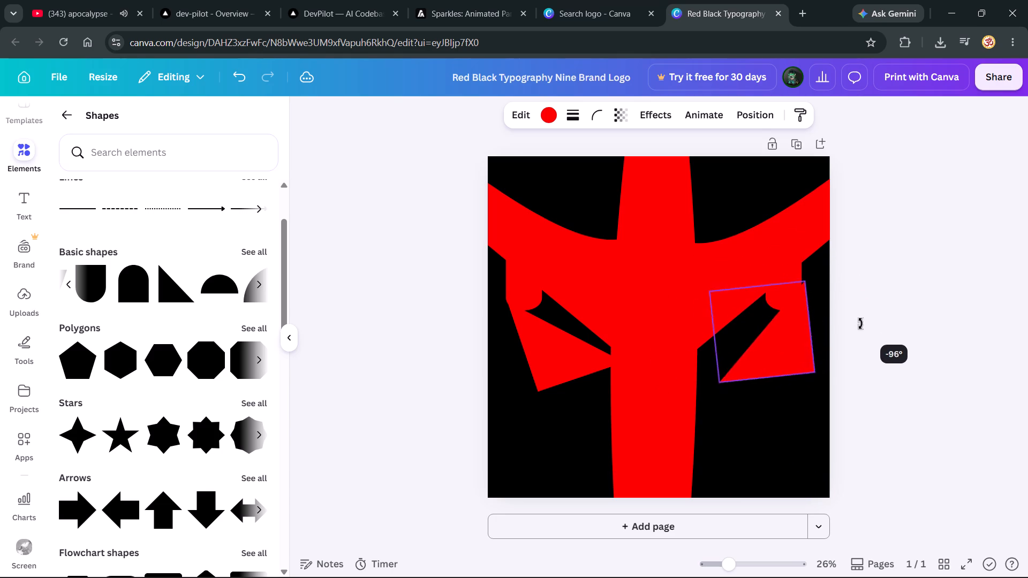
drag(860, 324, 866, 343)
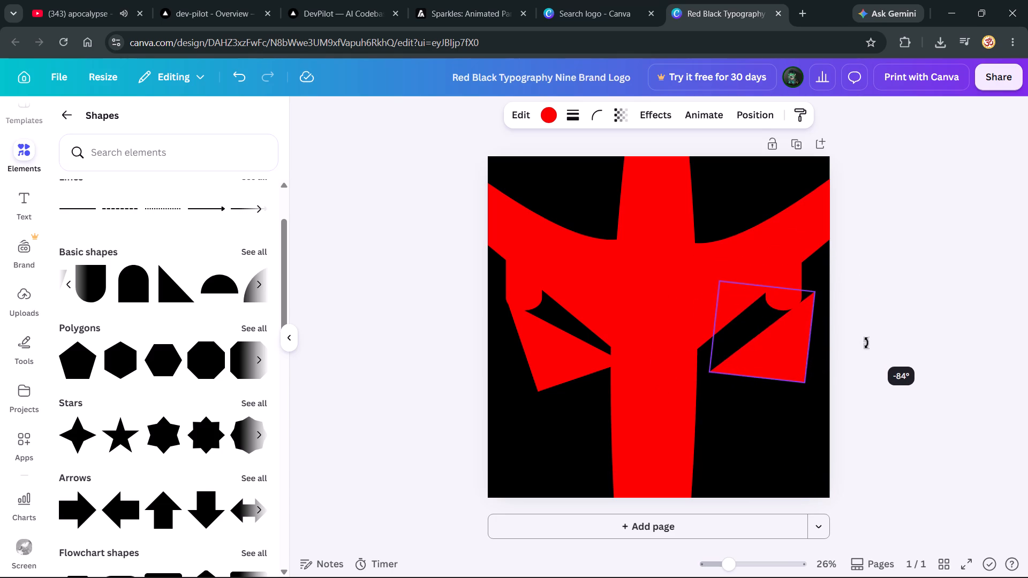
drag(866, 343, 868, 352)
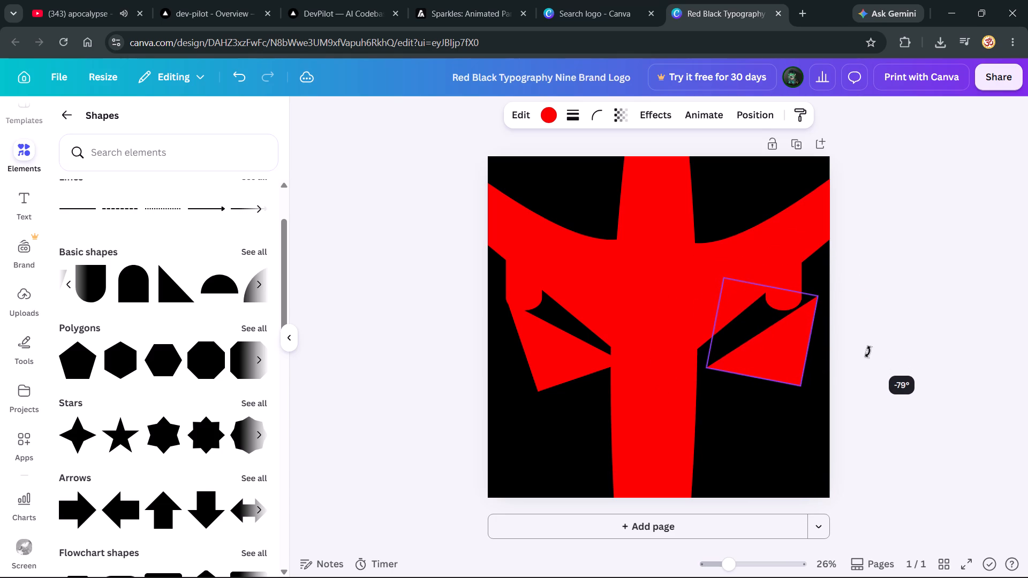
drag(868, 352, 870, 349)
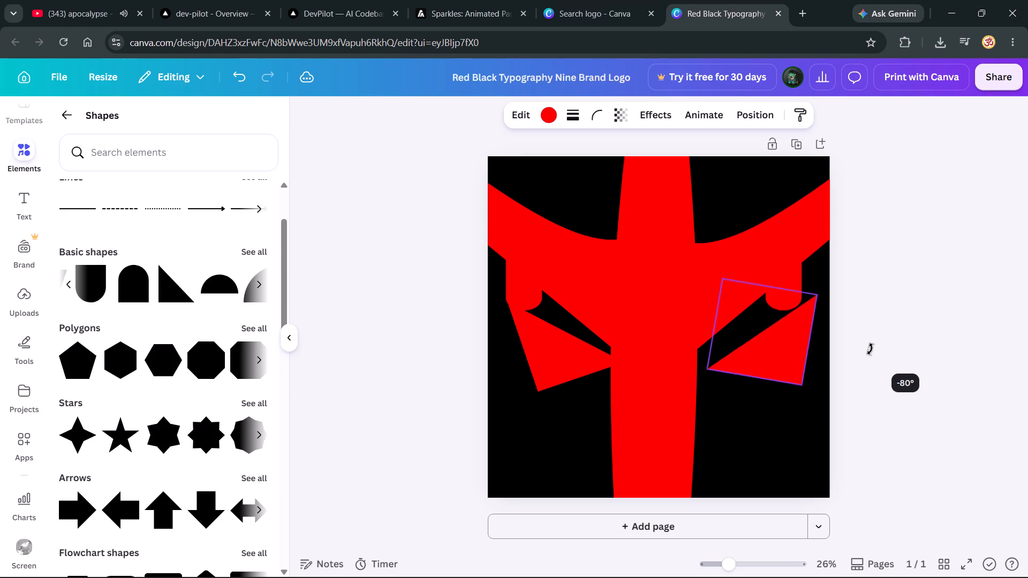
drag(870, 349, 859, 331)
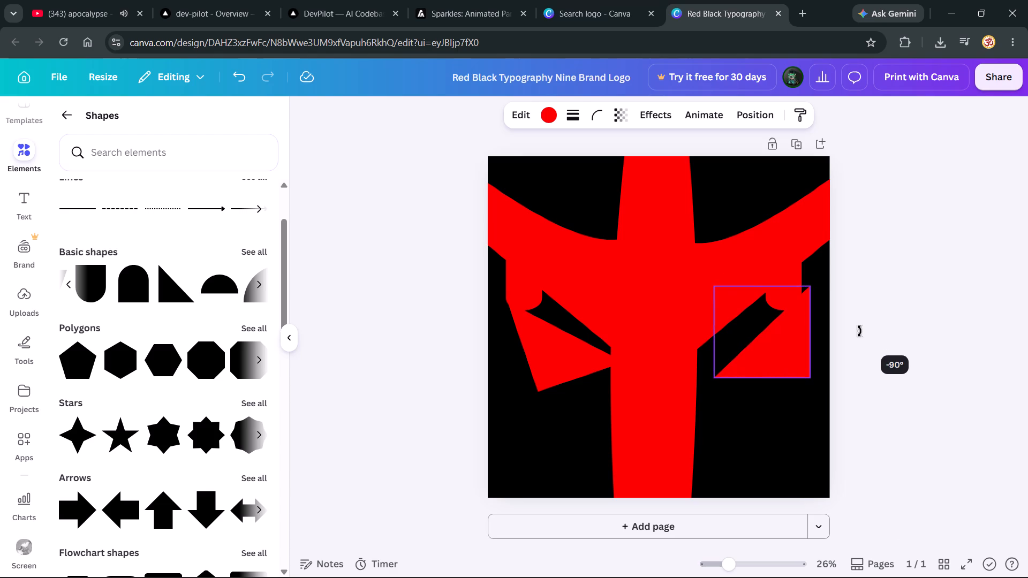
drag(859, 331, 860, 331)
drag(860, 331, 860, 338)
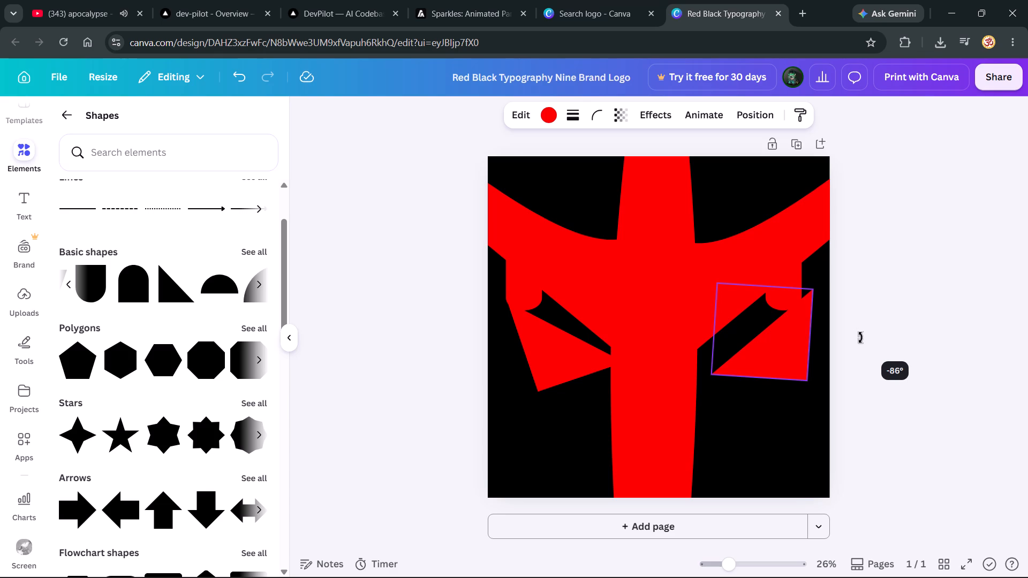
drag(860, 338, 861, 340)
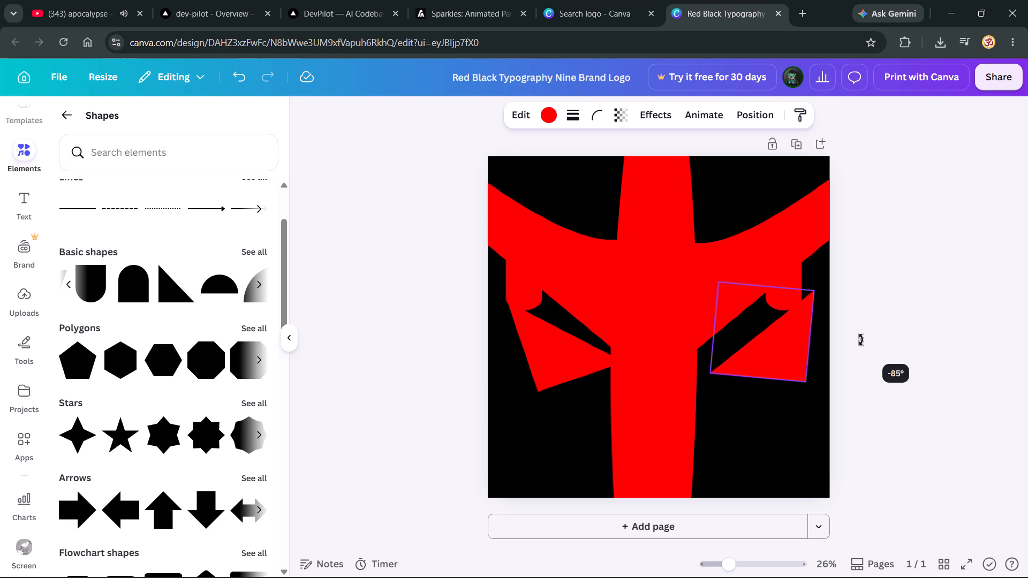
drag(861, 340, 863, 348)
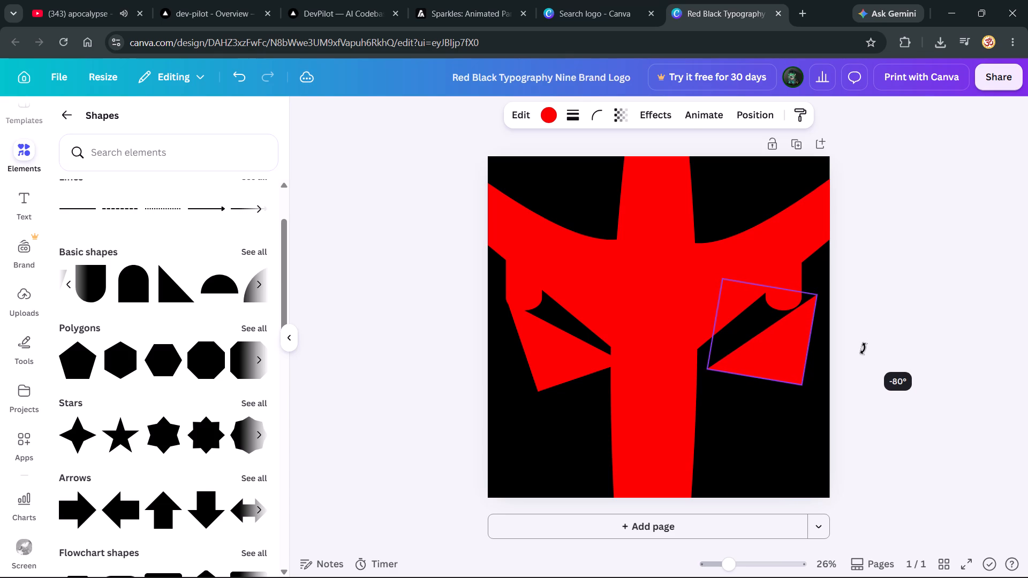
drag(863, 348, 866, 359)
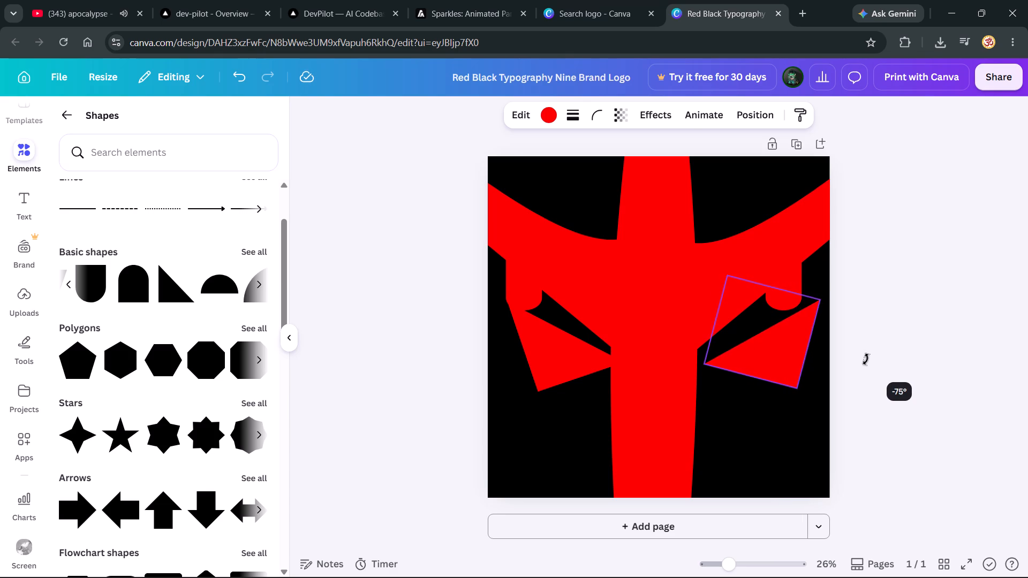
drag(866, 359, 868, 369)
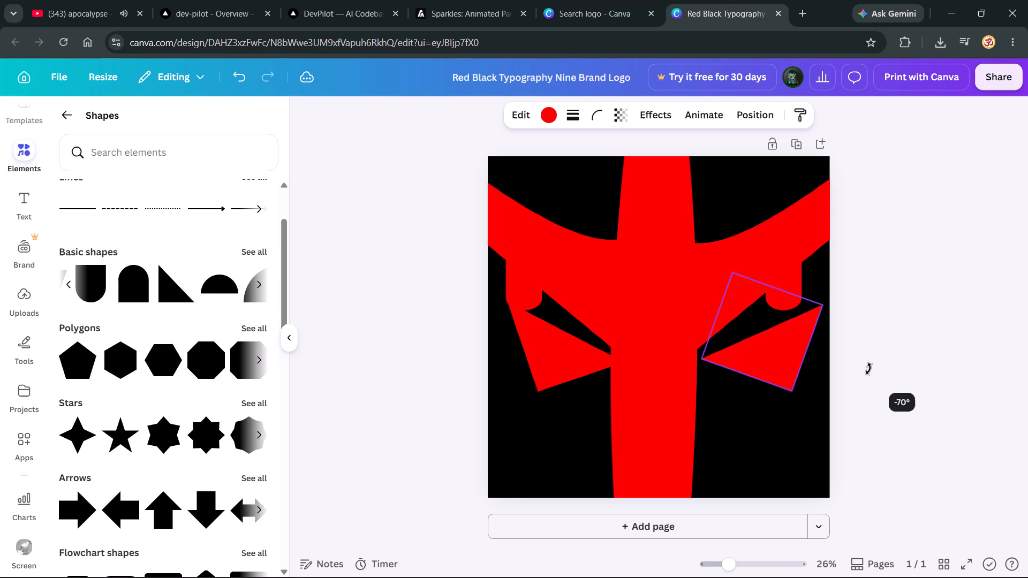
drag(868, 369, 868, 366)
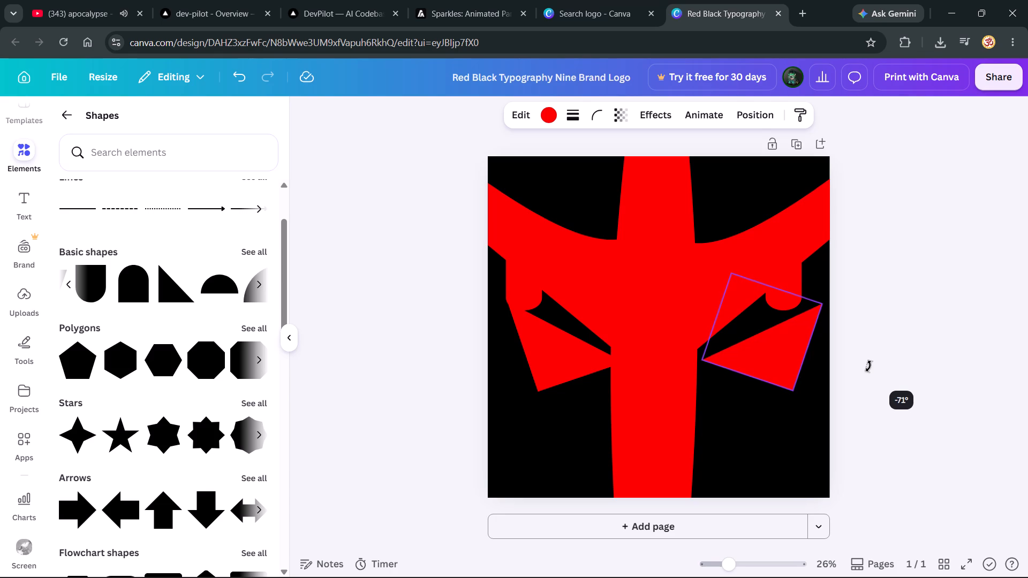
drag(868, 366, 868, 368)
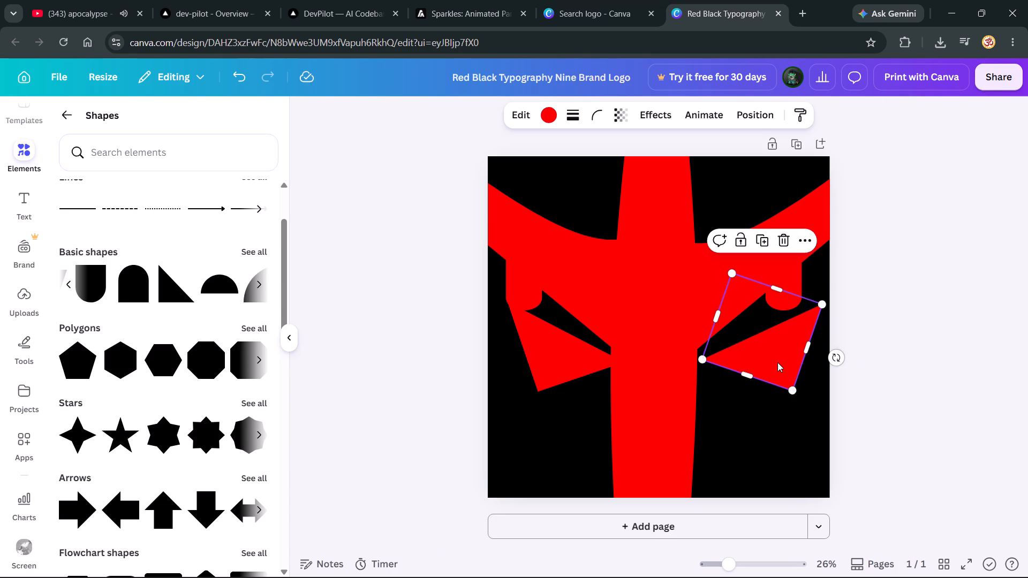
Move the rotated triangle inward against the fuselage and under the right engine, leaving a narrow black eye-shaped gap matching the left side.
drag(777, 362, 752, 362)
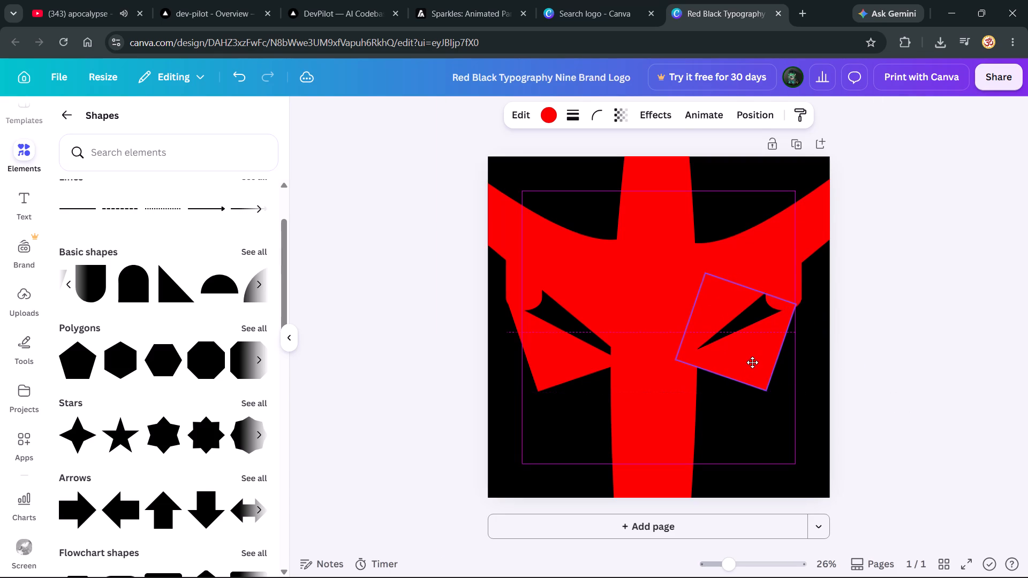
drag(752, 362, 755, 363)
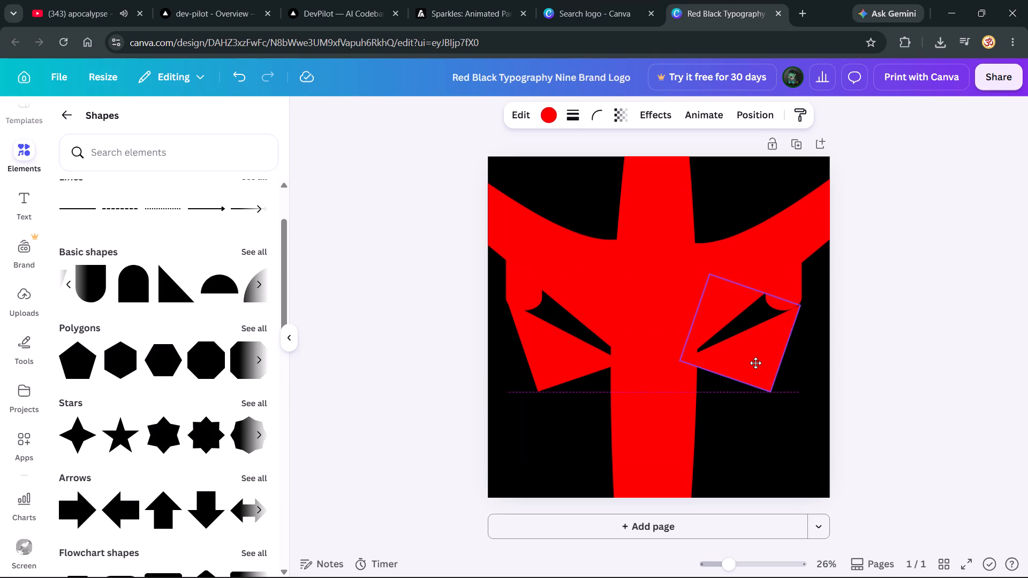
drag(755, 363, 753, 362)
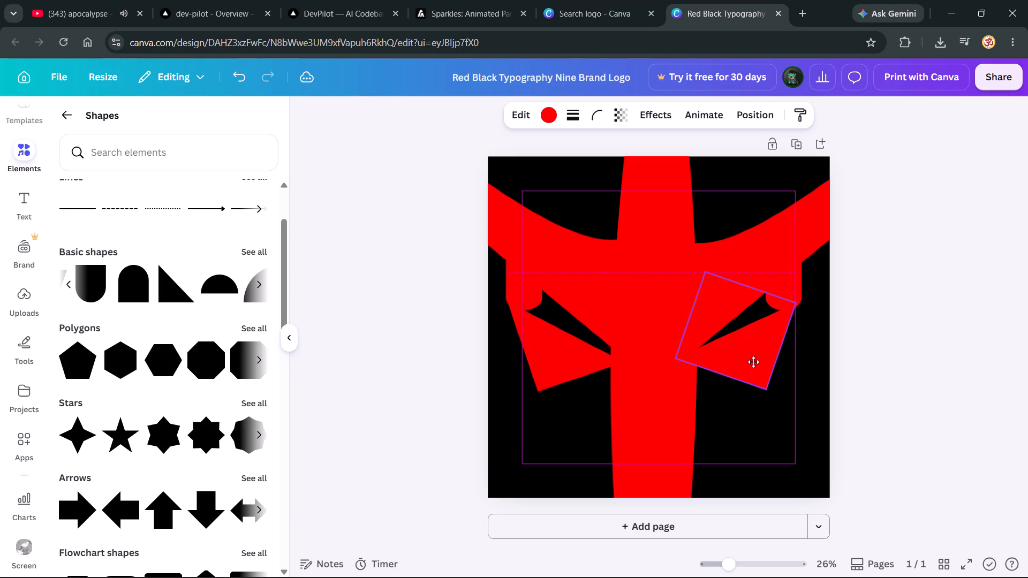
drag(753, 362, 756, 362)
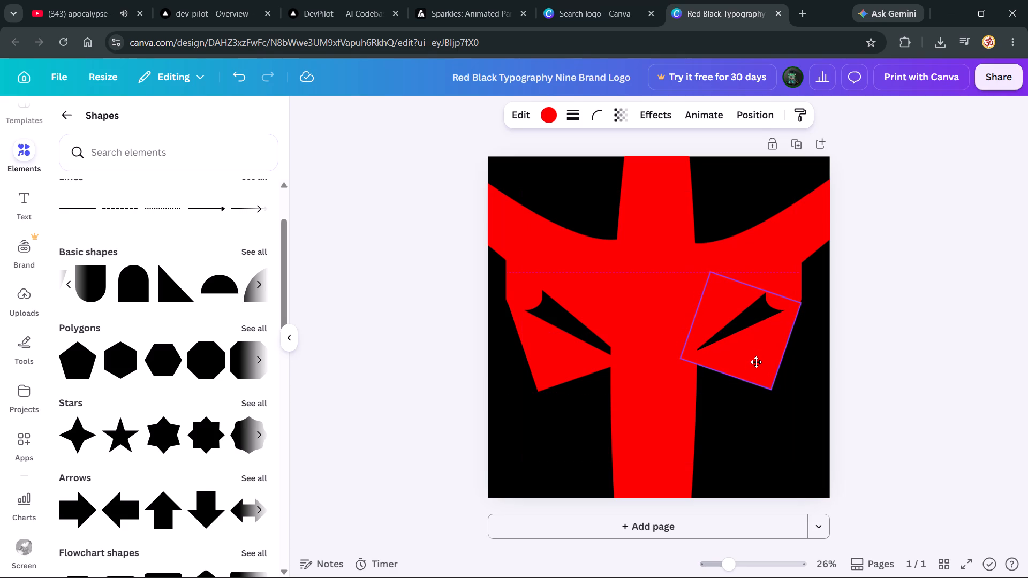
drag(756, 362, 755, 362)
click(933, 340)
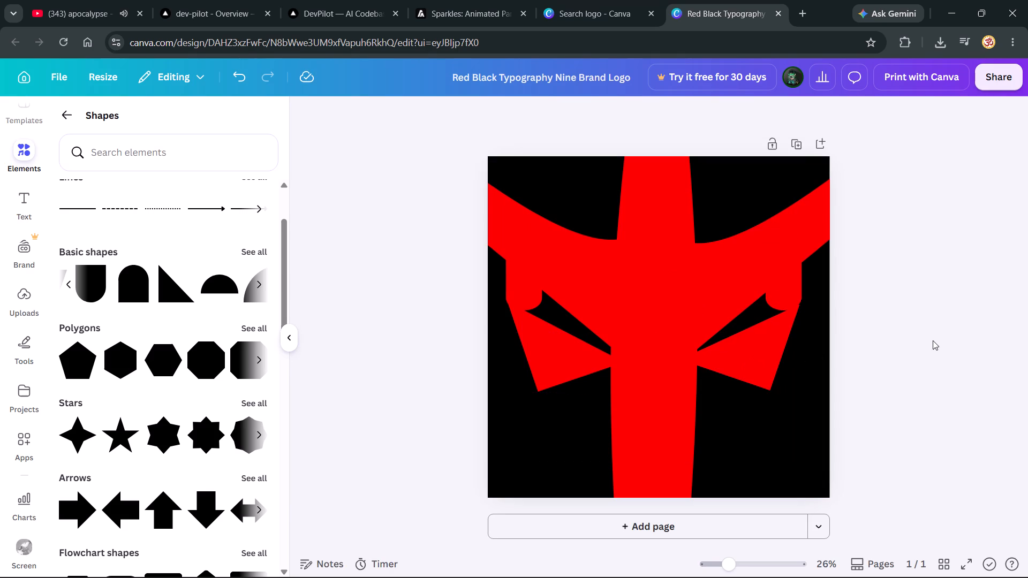
Delete both red triangles below the plane's wings, the right one first.
click(743, 354)
drag(743, 354, 764, 400)
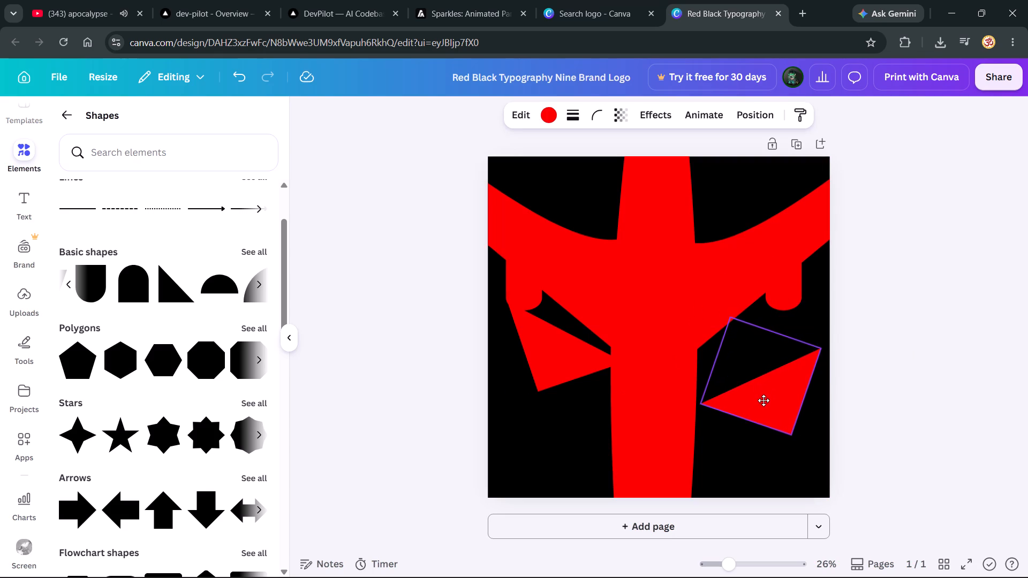
drag(764, 400, 764, 401)
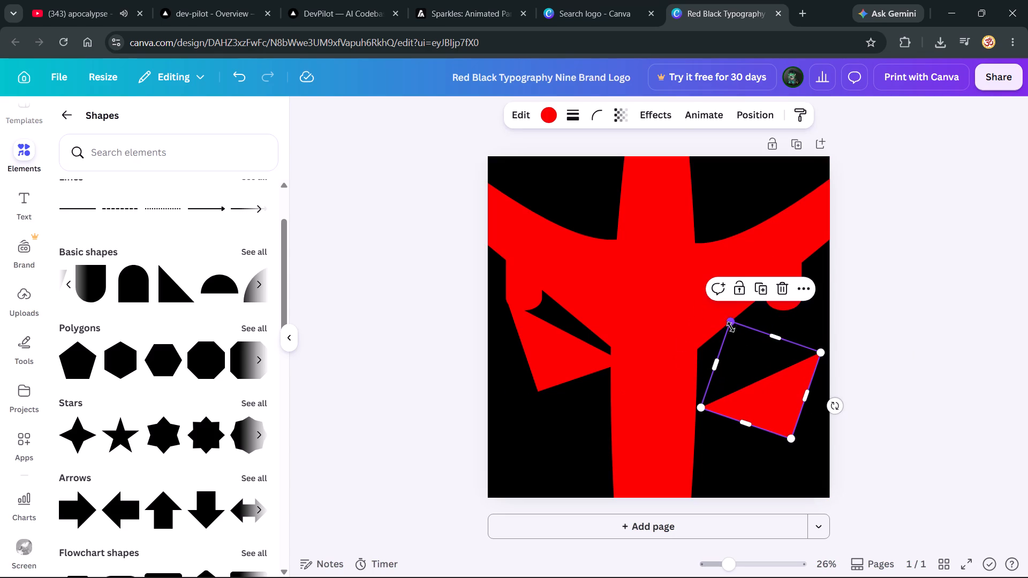
click(774, 402)
key(BackSpace)
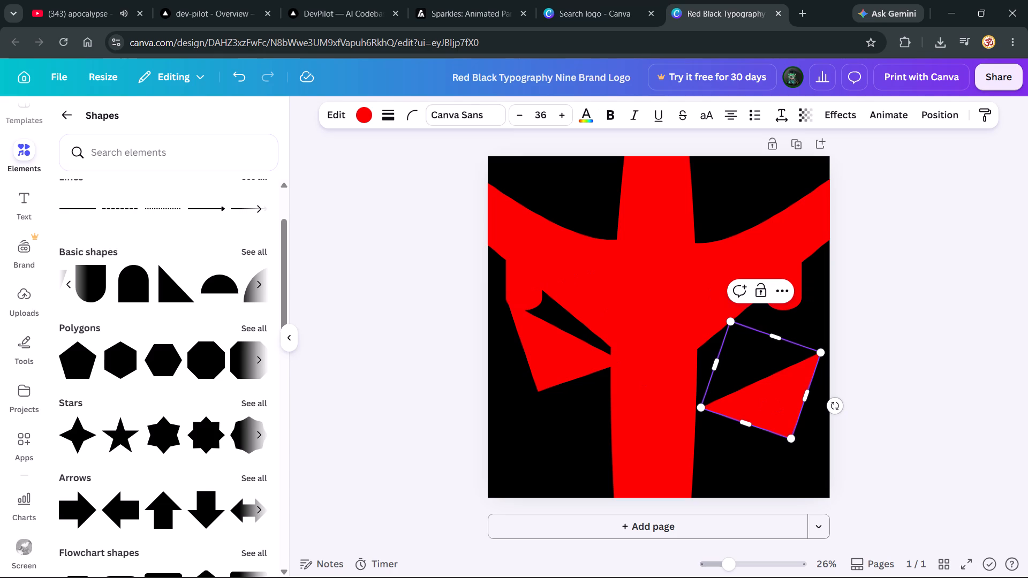
key(Delete)
click(895, 355)
click(797, 372)
key(Delete)
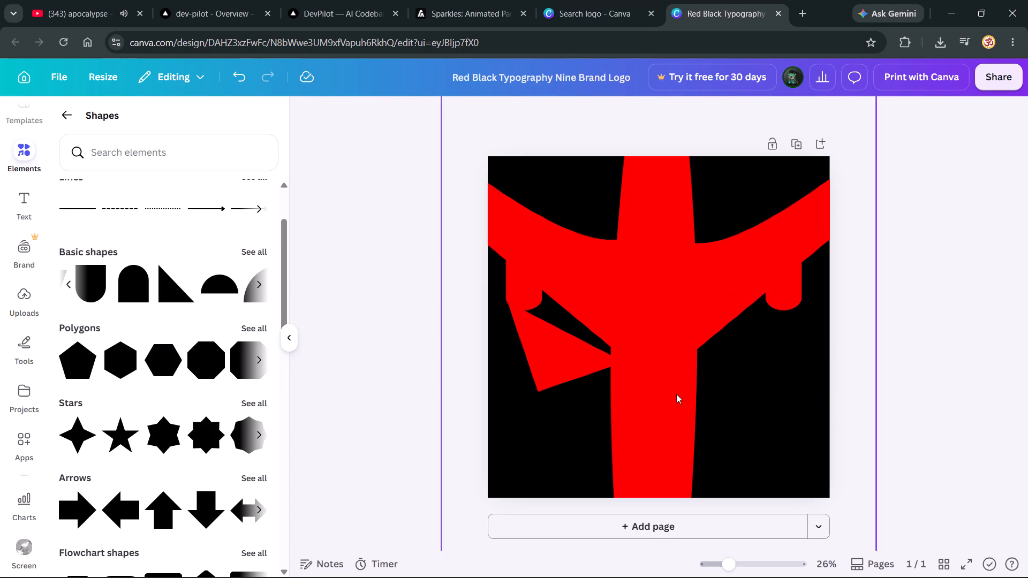
click(532, 356)
key(Delete)
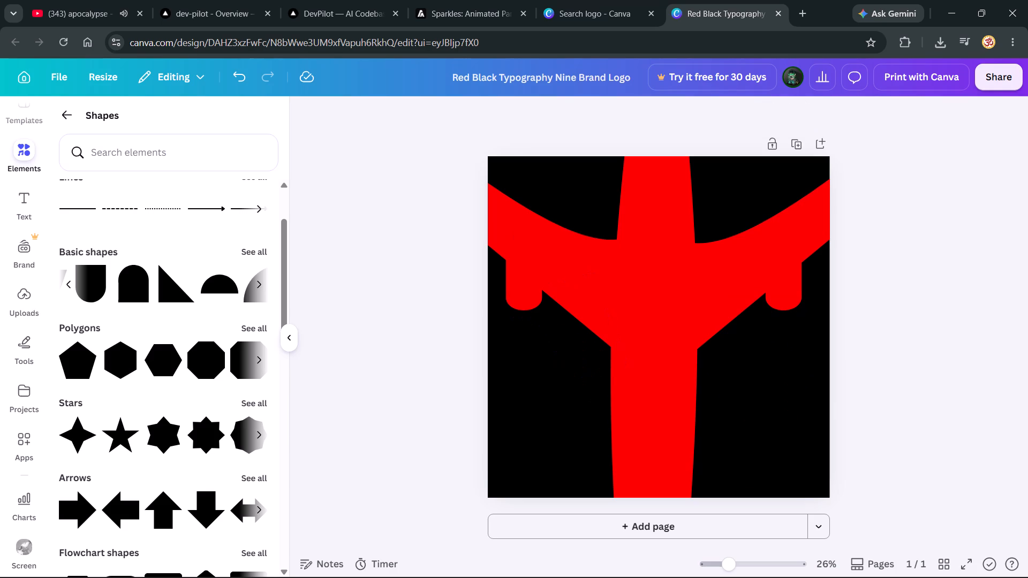
Add a semicircle from the basic shapes beneath the left wing beside the fuselage and color it vivid red (#fc0000).
click(225, 282)
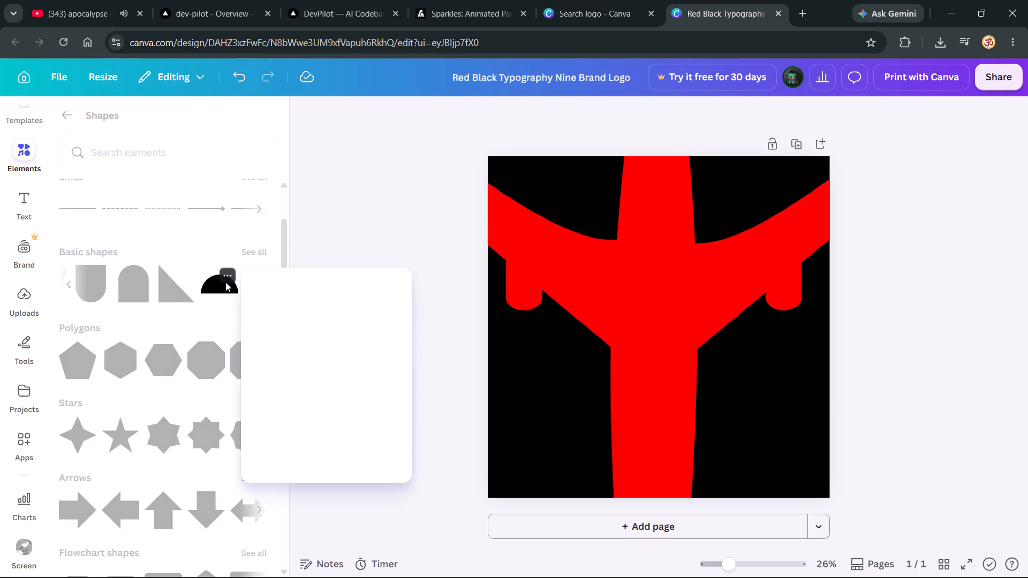
click(403, 201)
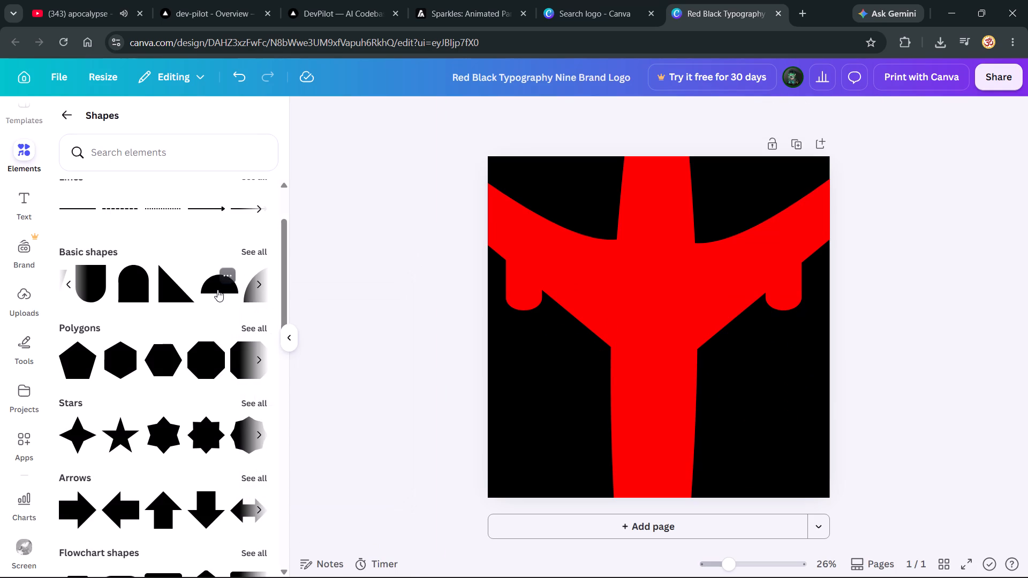
drag(217, 289, 546, 316)
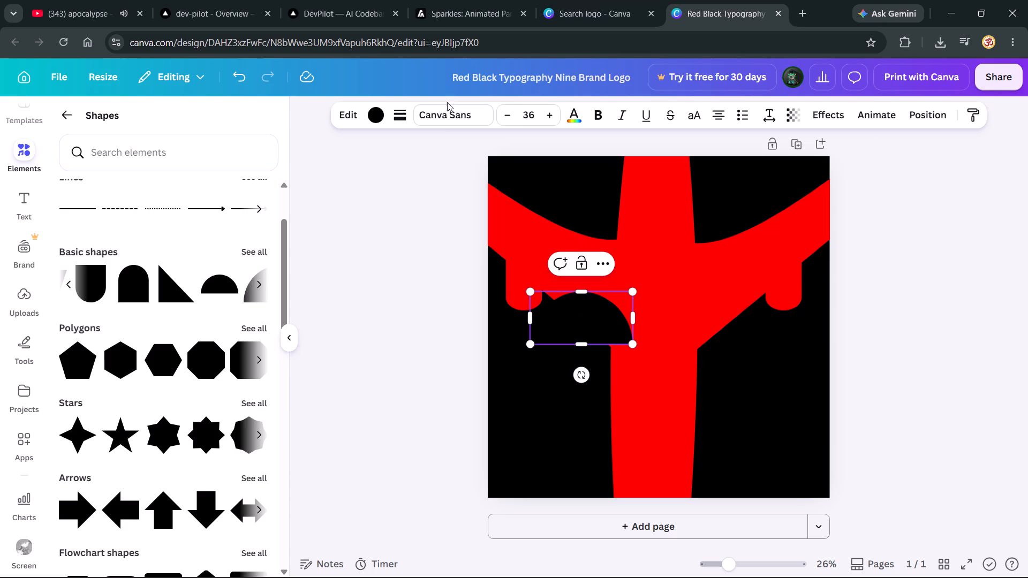
click(370, 116)
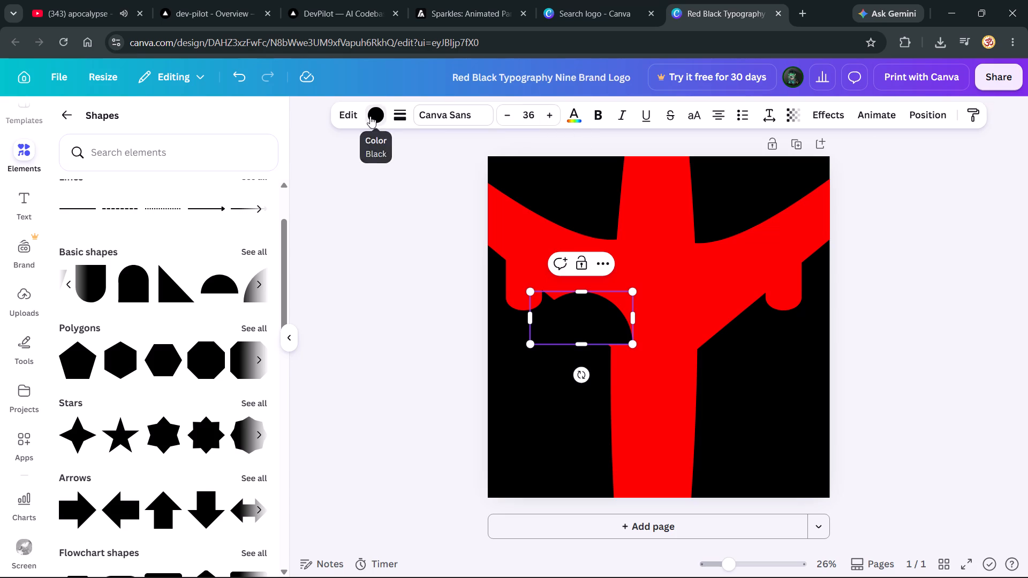
click(72, 262)
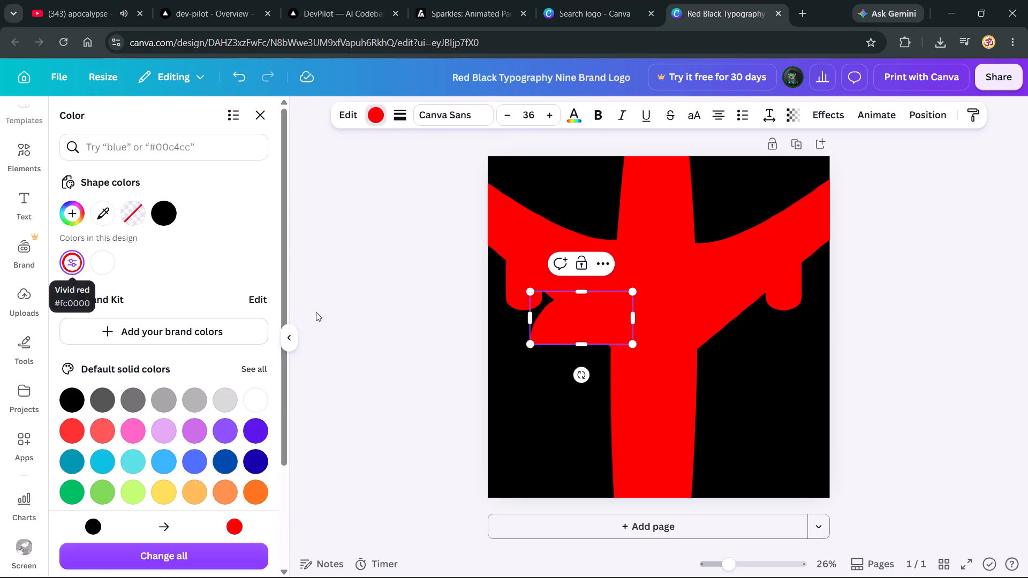
Rotate the red semicircle so its flat side follows the left wing's lower edge, and position it over the left engine with its curve bulging downward.
drag(584, 376, 699, 337)
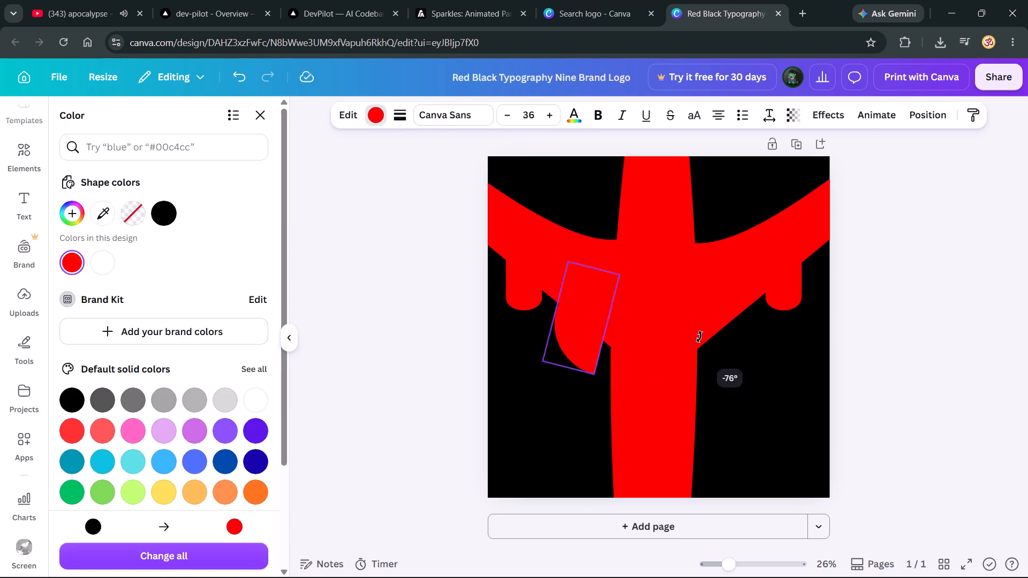
drag(699, 337, 655, 227)
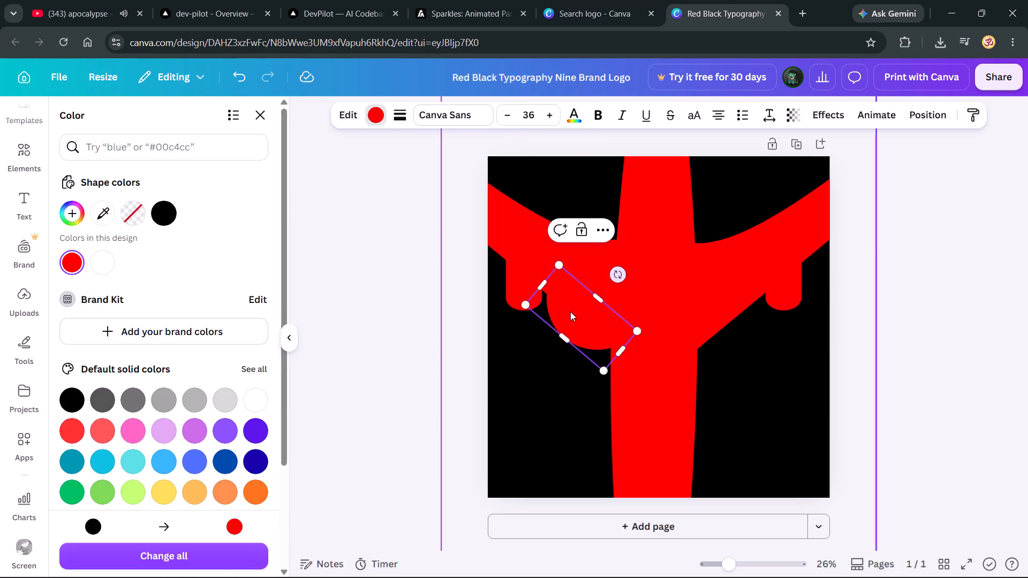
drag(570, 311, 530, 311)
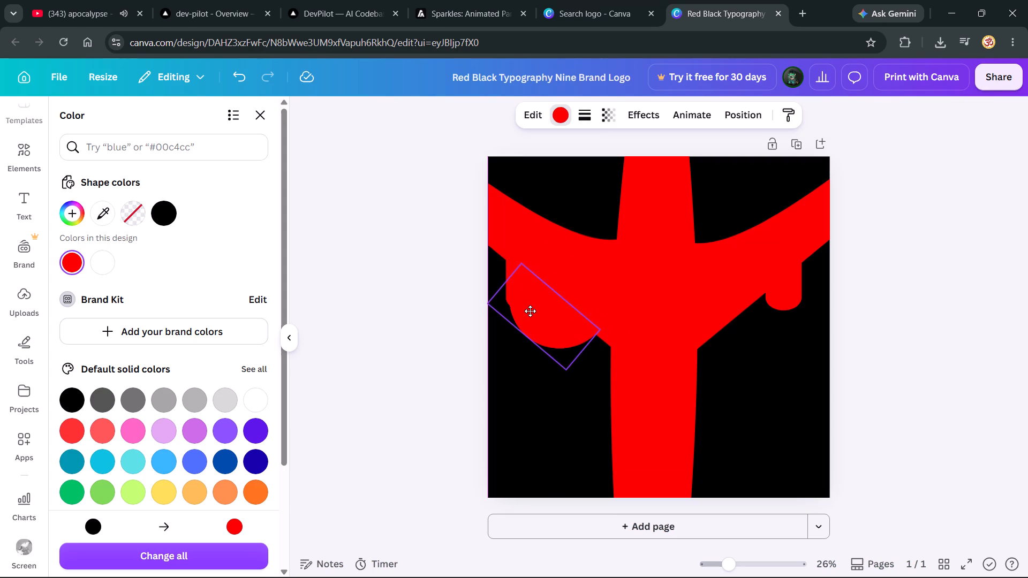
drag(530, 311, 529, 327)
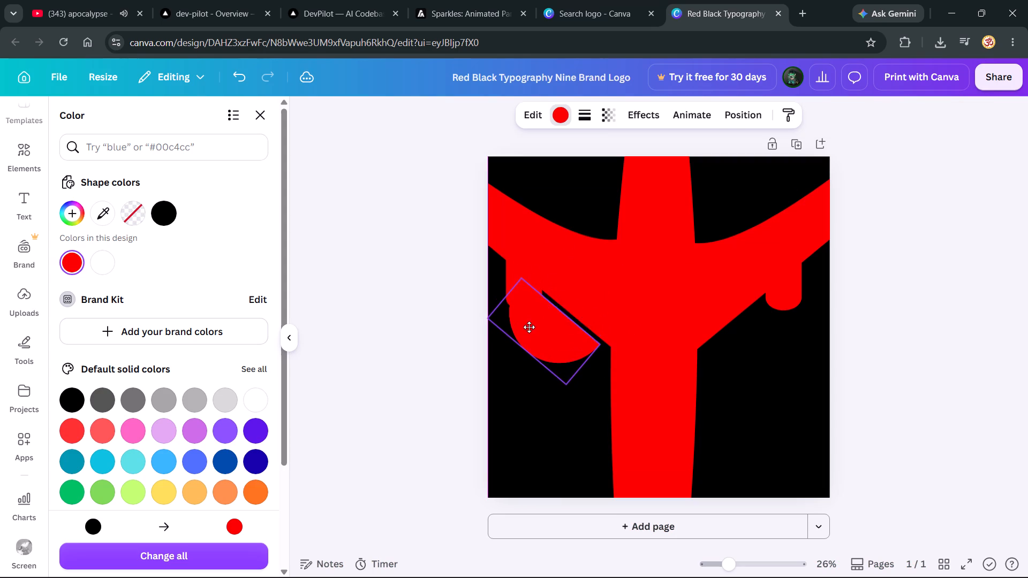
drag(529, 327, 528, 300)
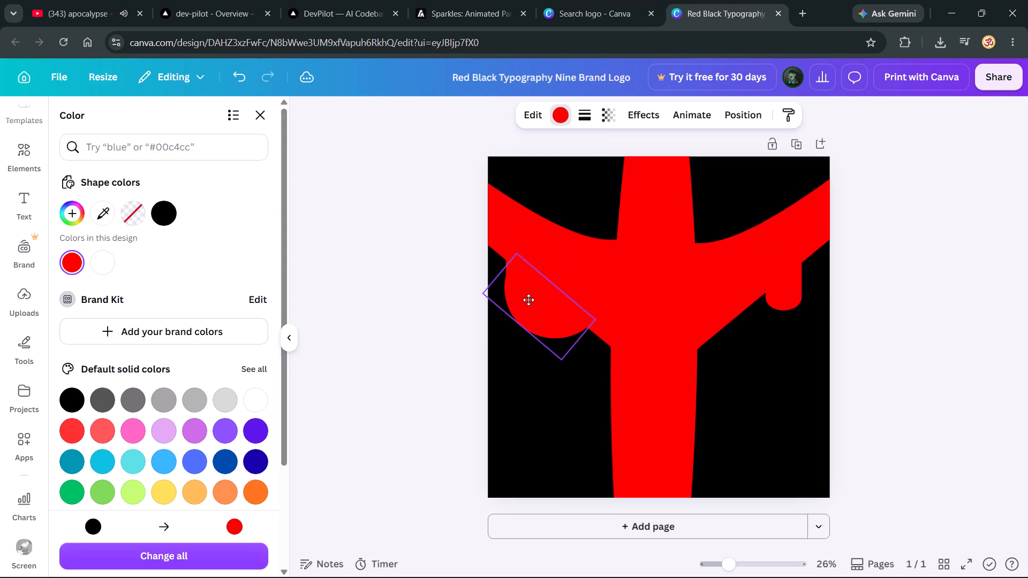
drag(528, 300, 533, 300)
click(400, 328)
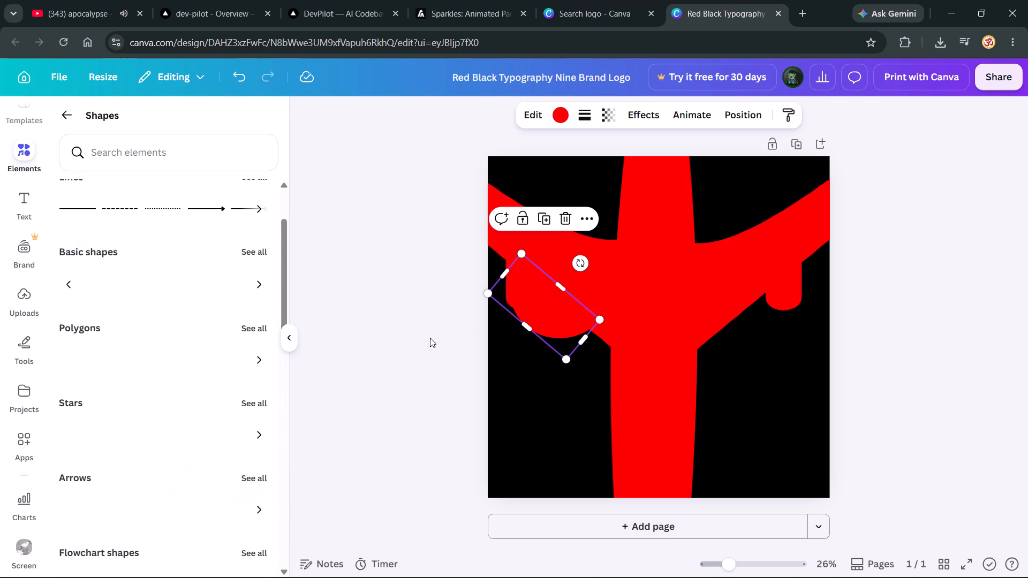
click(455, 347)
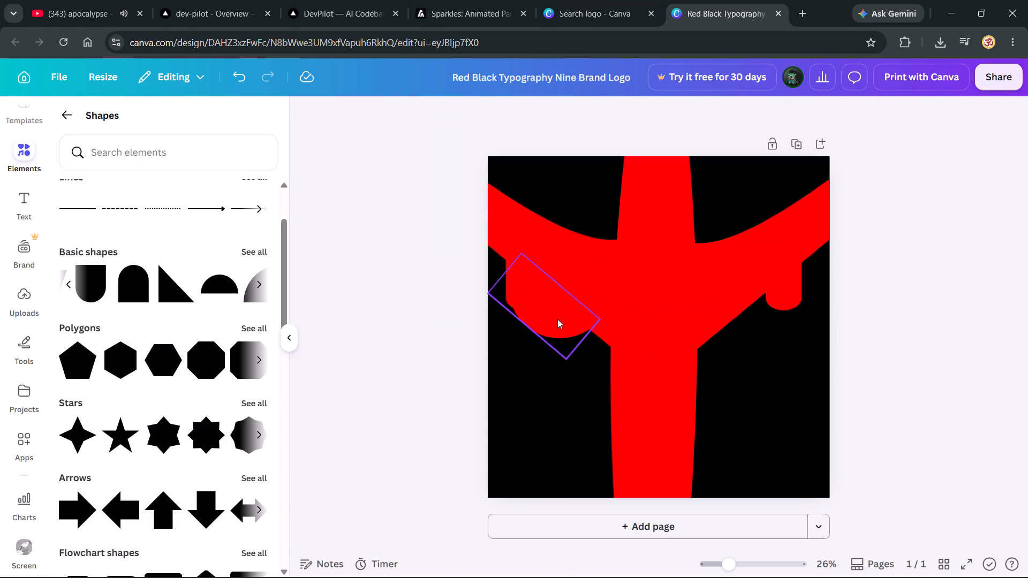
drag(556, 317, 561, 320)
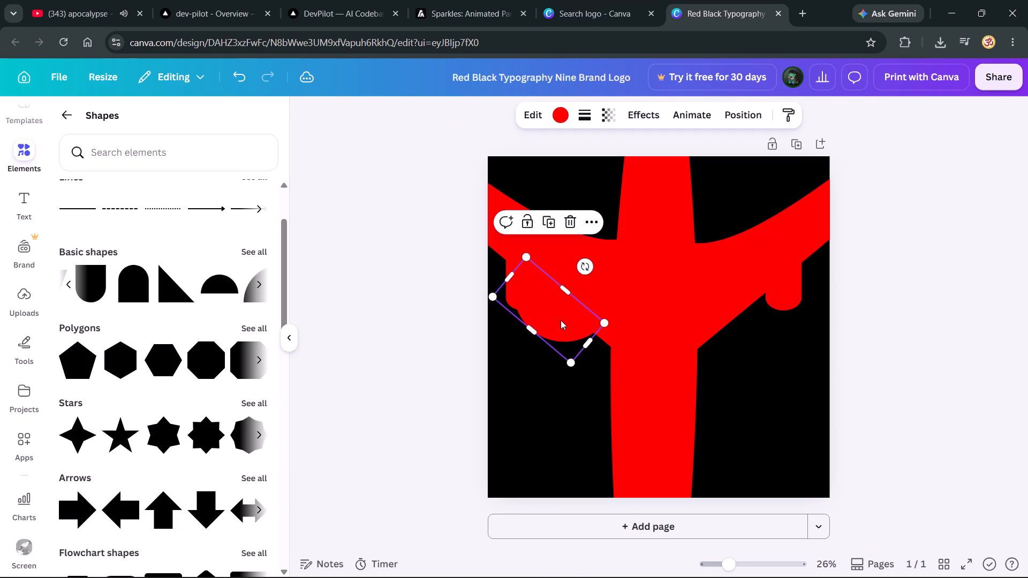
Enlarge the red semicircle slightly outward so its curve covers the whole left engine.
drag(494, 296, 471, 300)
click(431, 338)
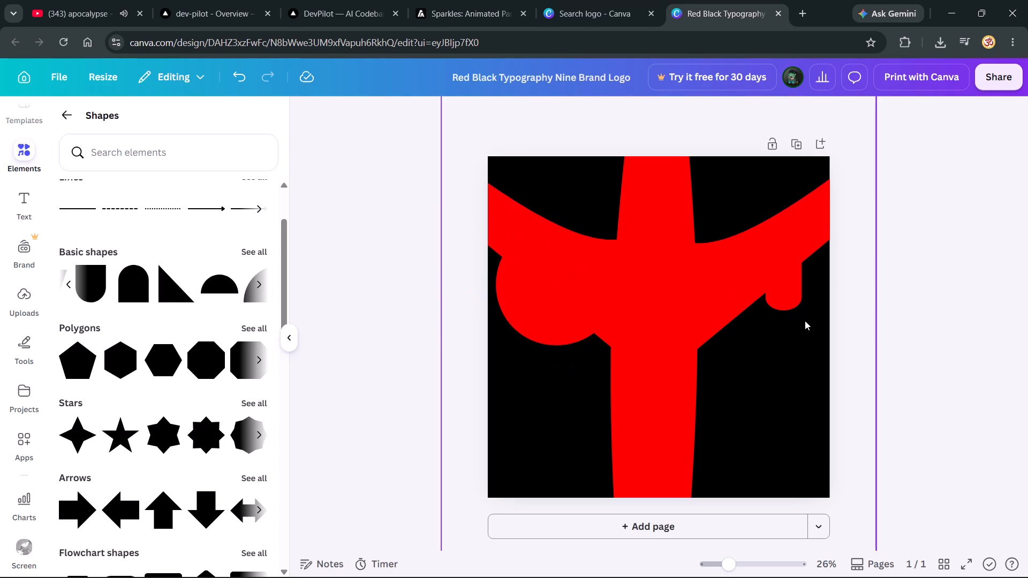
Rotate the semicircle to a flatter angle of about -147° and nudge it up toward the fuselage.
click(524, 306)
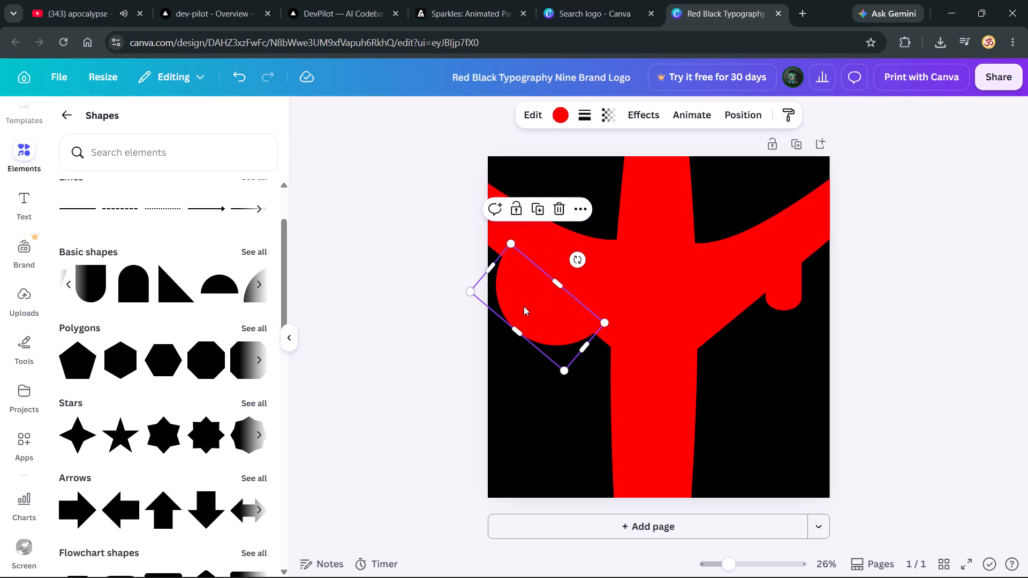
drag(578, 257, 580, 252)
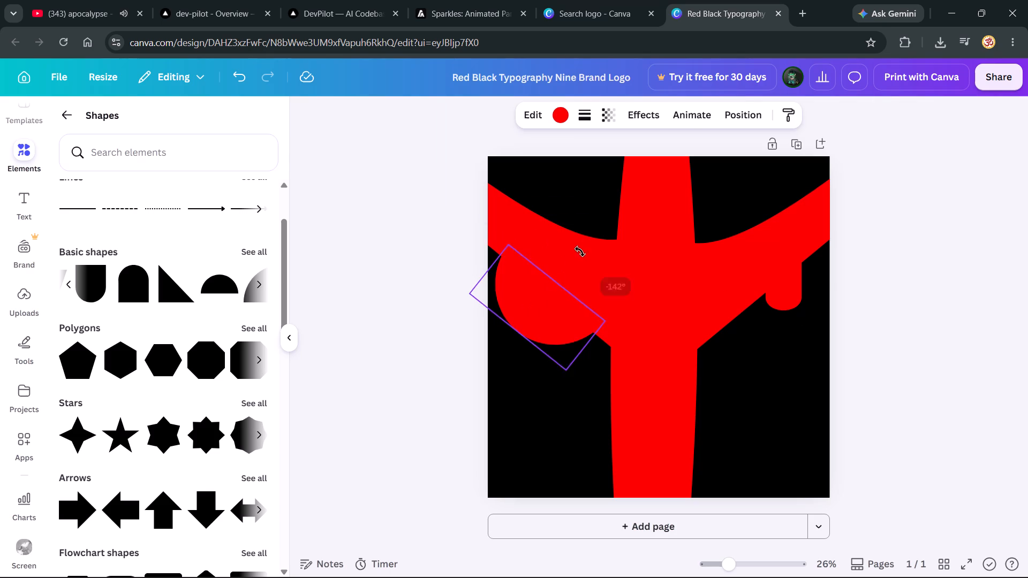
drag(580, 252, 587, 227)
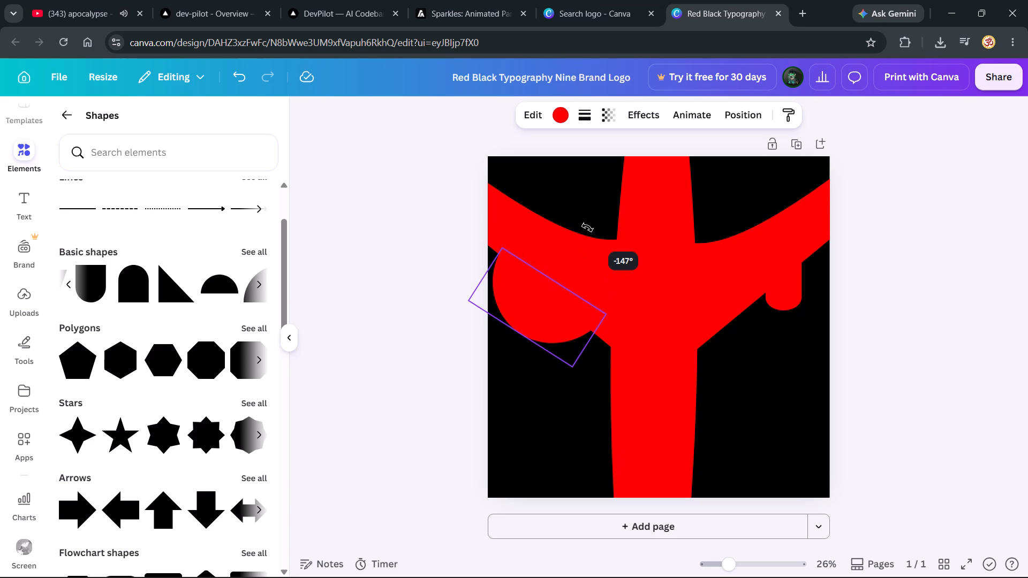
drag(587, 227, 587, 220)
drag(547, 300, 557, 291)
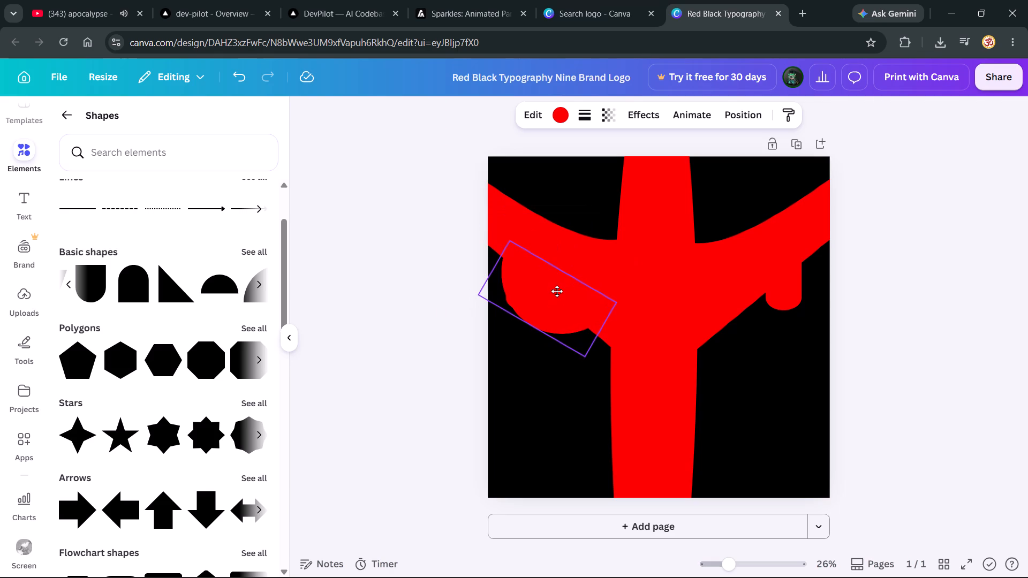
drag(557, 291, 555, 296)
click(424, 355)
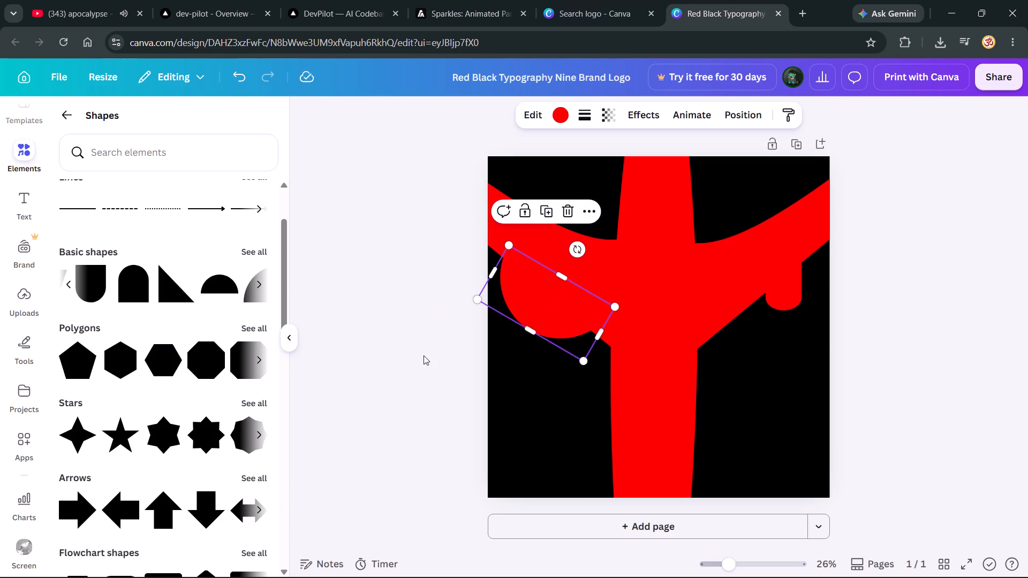
Rotate the semicircle to a steeper angle of about -122° and shift it up and outward over the left engine.
click(548, 308)
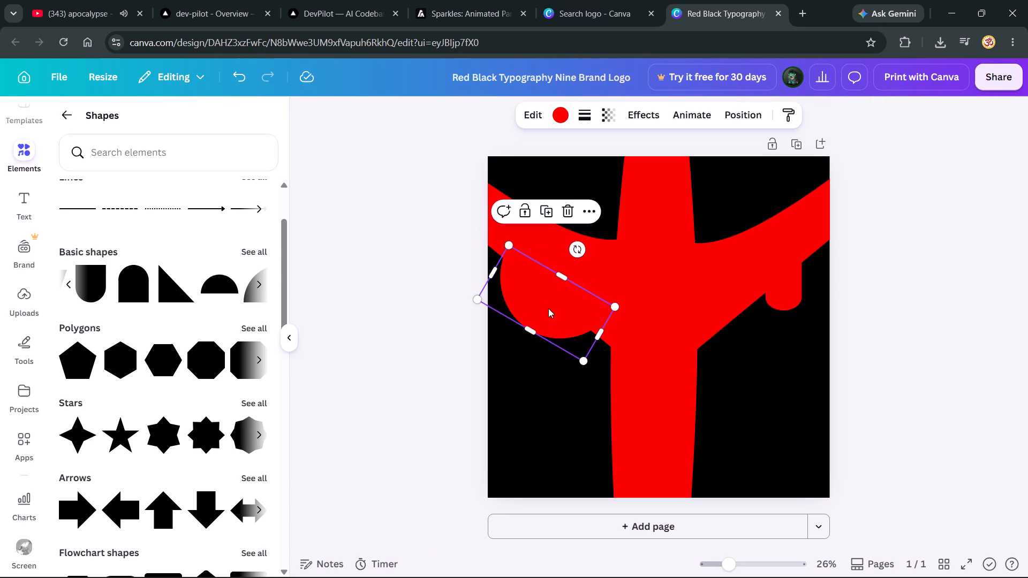
drag(578, 244, 601, 264)
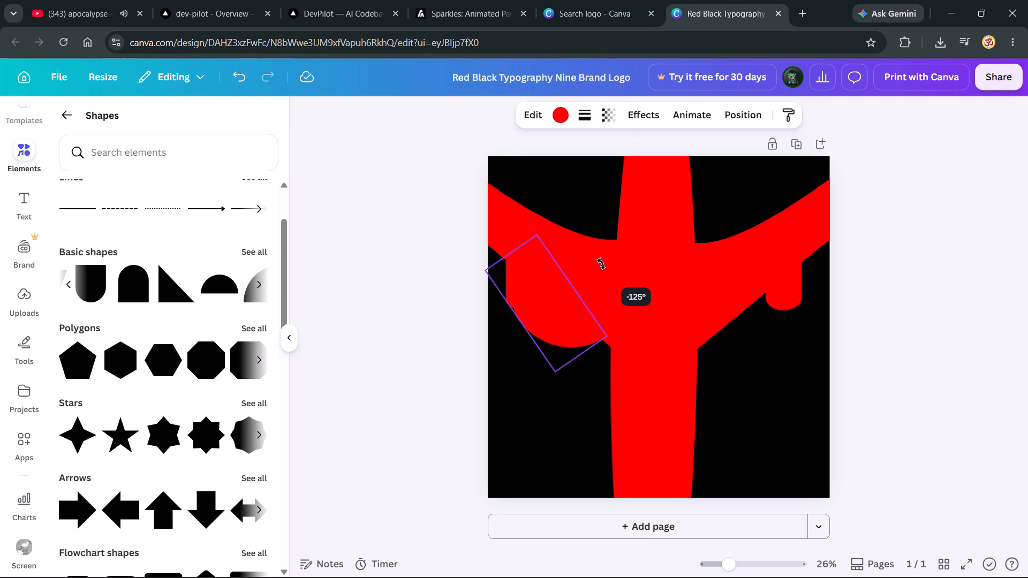
drag(601, 264, 604, 268)
drag(543, 302, 532, 302)
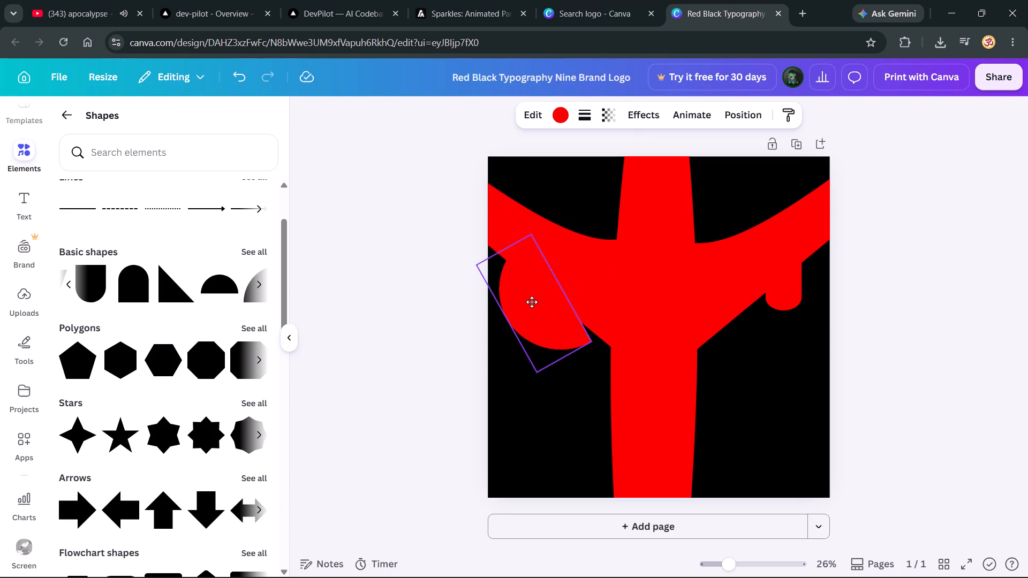
drag(532, 302, 526, 291)
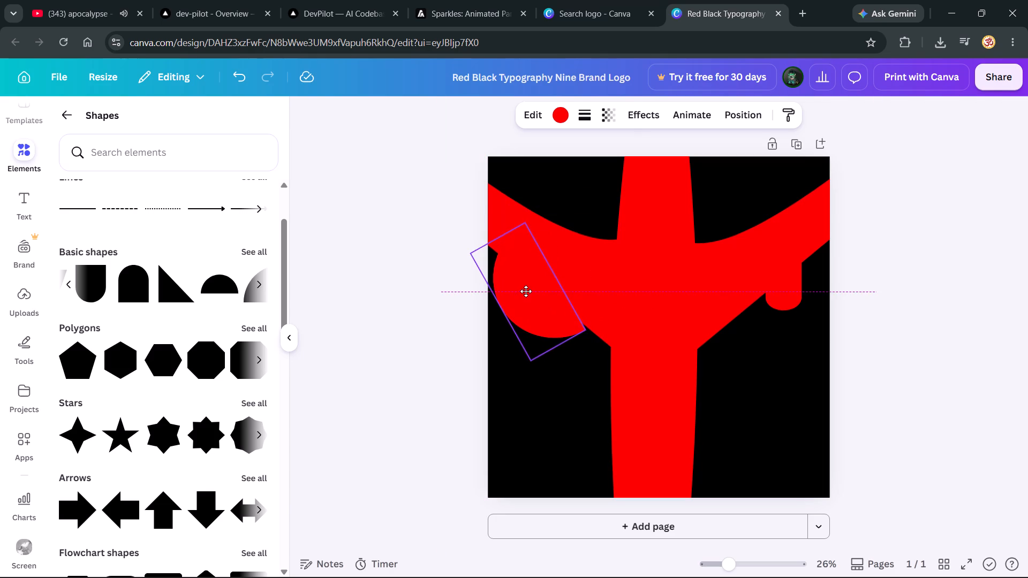
drag(526, 291, 526, 291)
drag(583, 258, 586, 253)
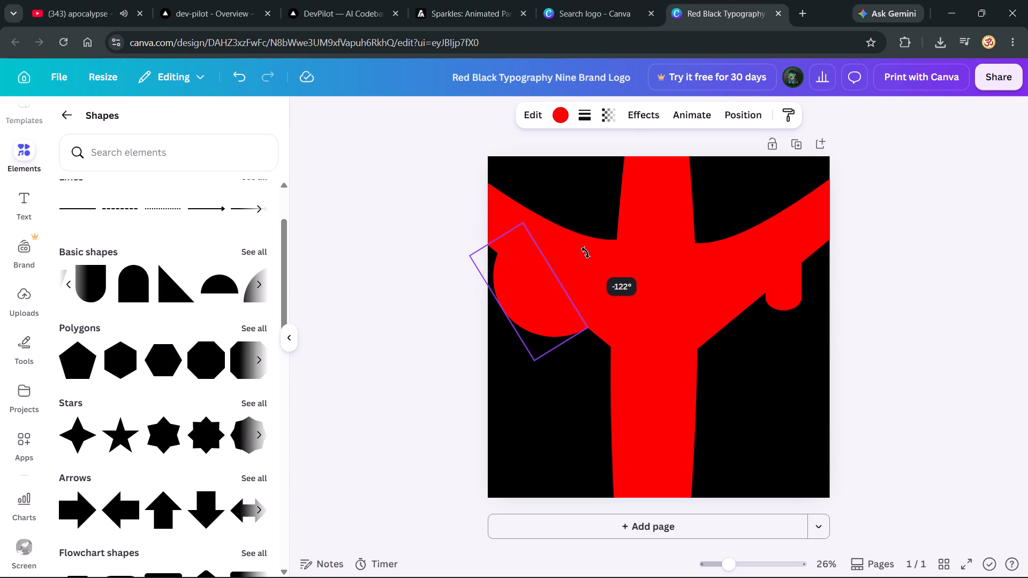
drag(586, 253, 586, 252)
click(426, 354)
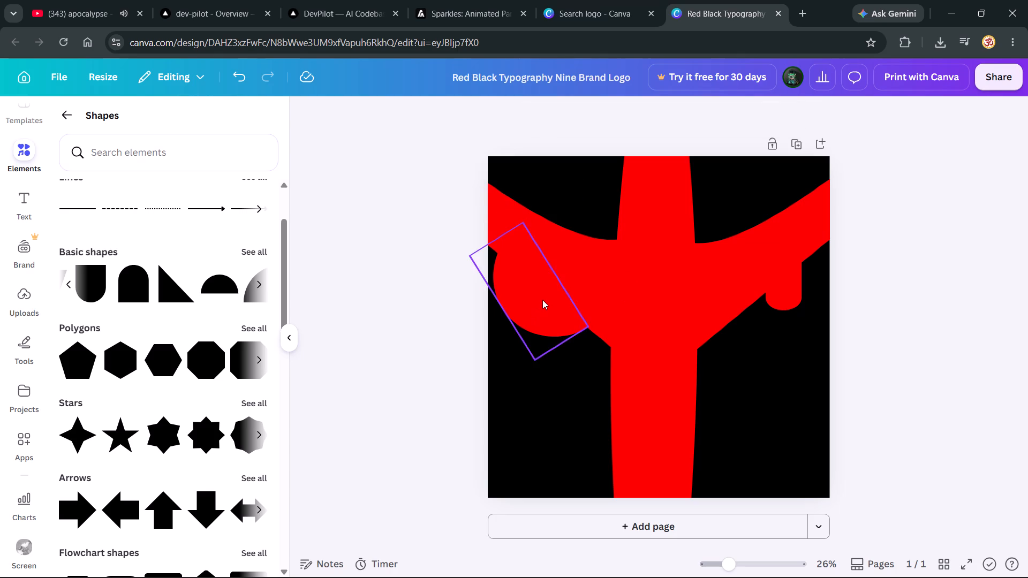
Nudge the semicircle slightly toward the fuselage so it still covers the left engine under the wing.
drag(542, 300, 549, 310)
drag(549, 310, 554, 305)
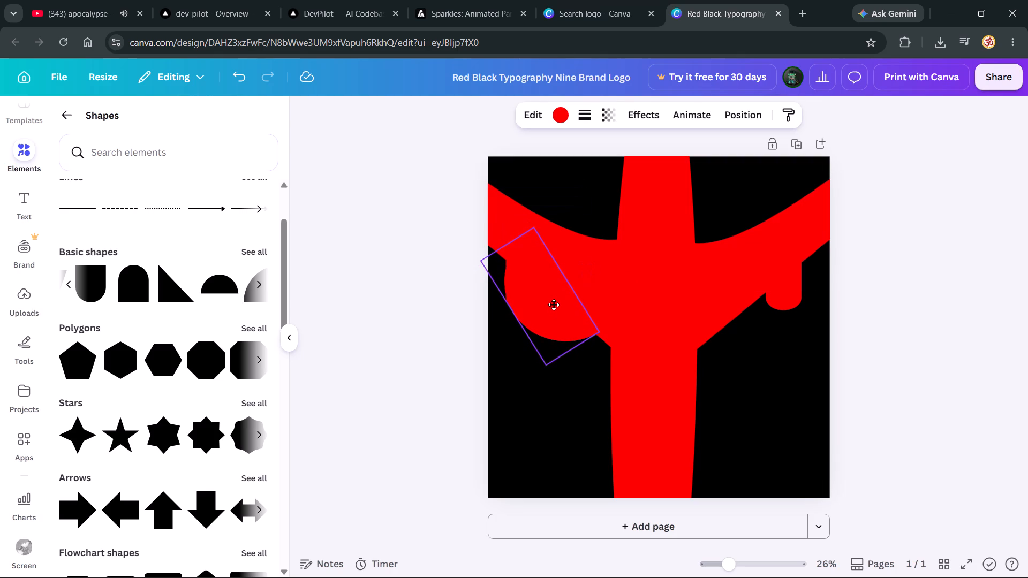
drag(554, 305, 548, 302)
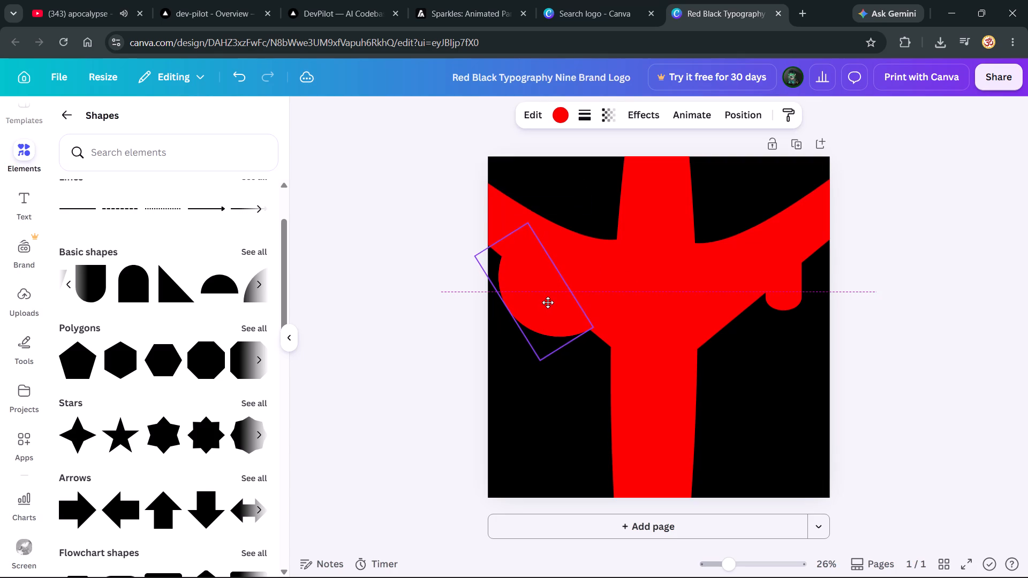
drag(548, 302, 548, 303)
click(424, 345)
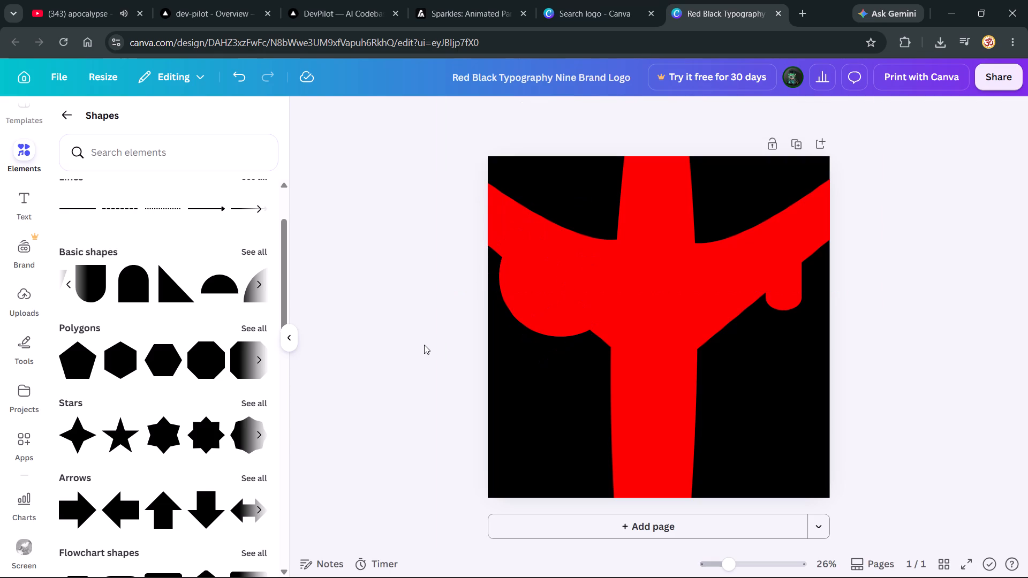
Move the red semicircle away from the left wing and off the page.
click(550, 296)
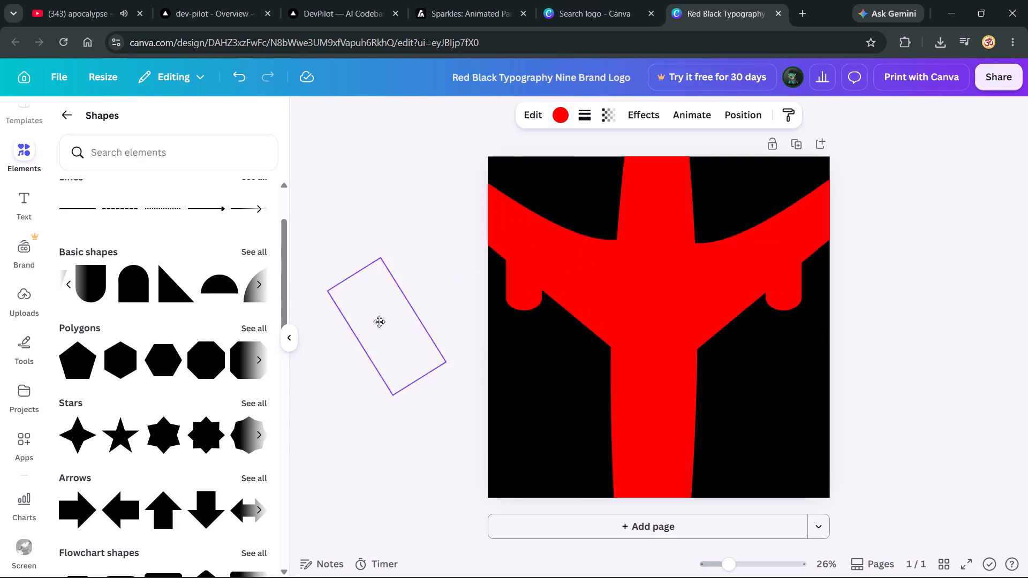